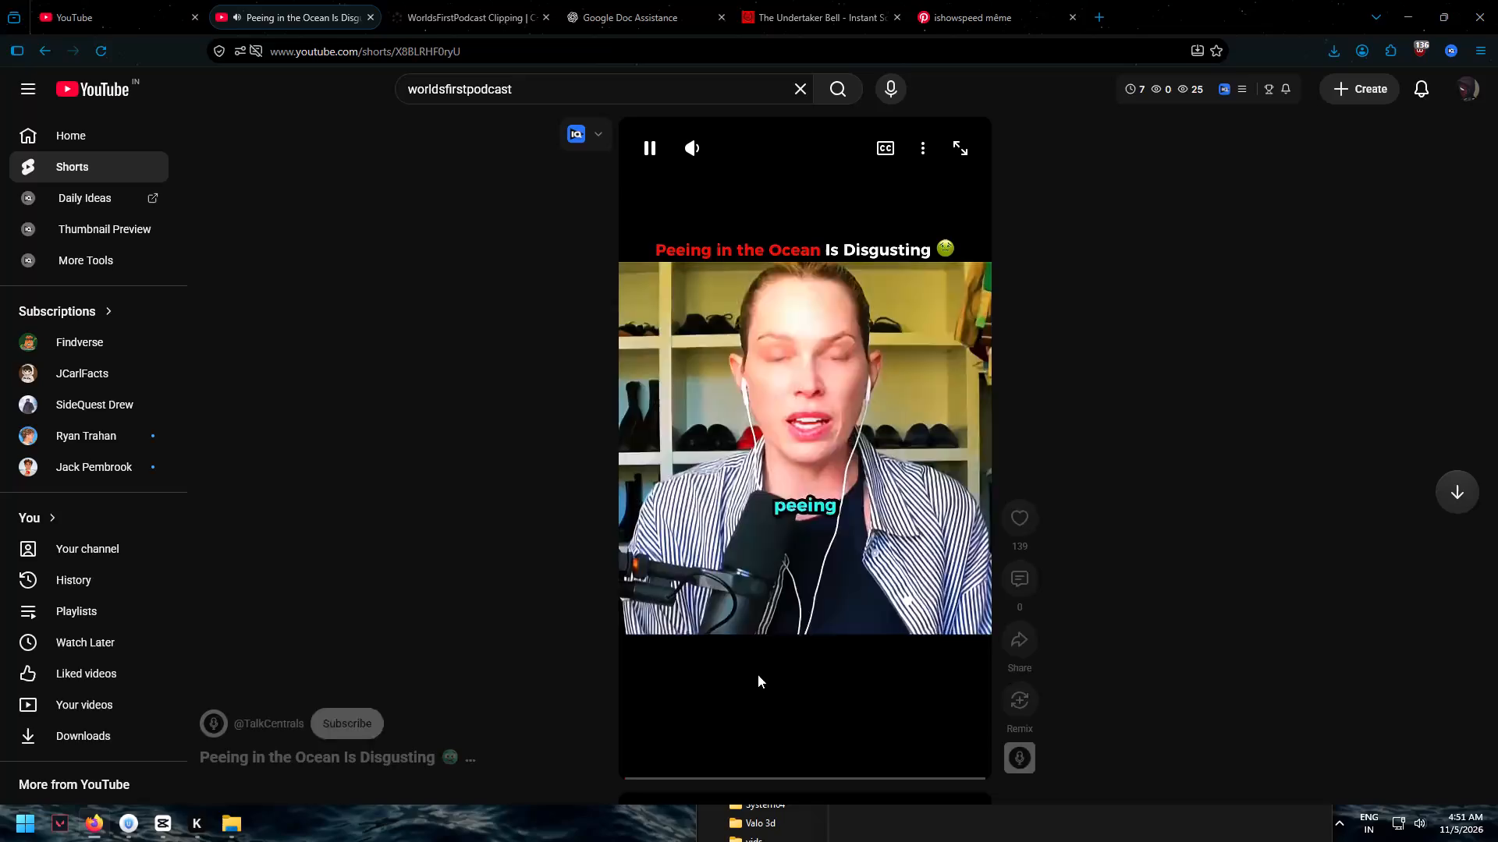
# Pause the YouTube short and switch to the CapCut project 1103.
pyautogui.click(758, 674)
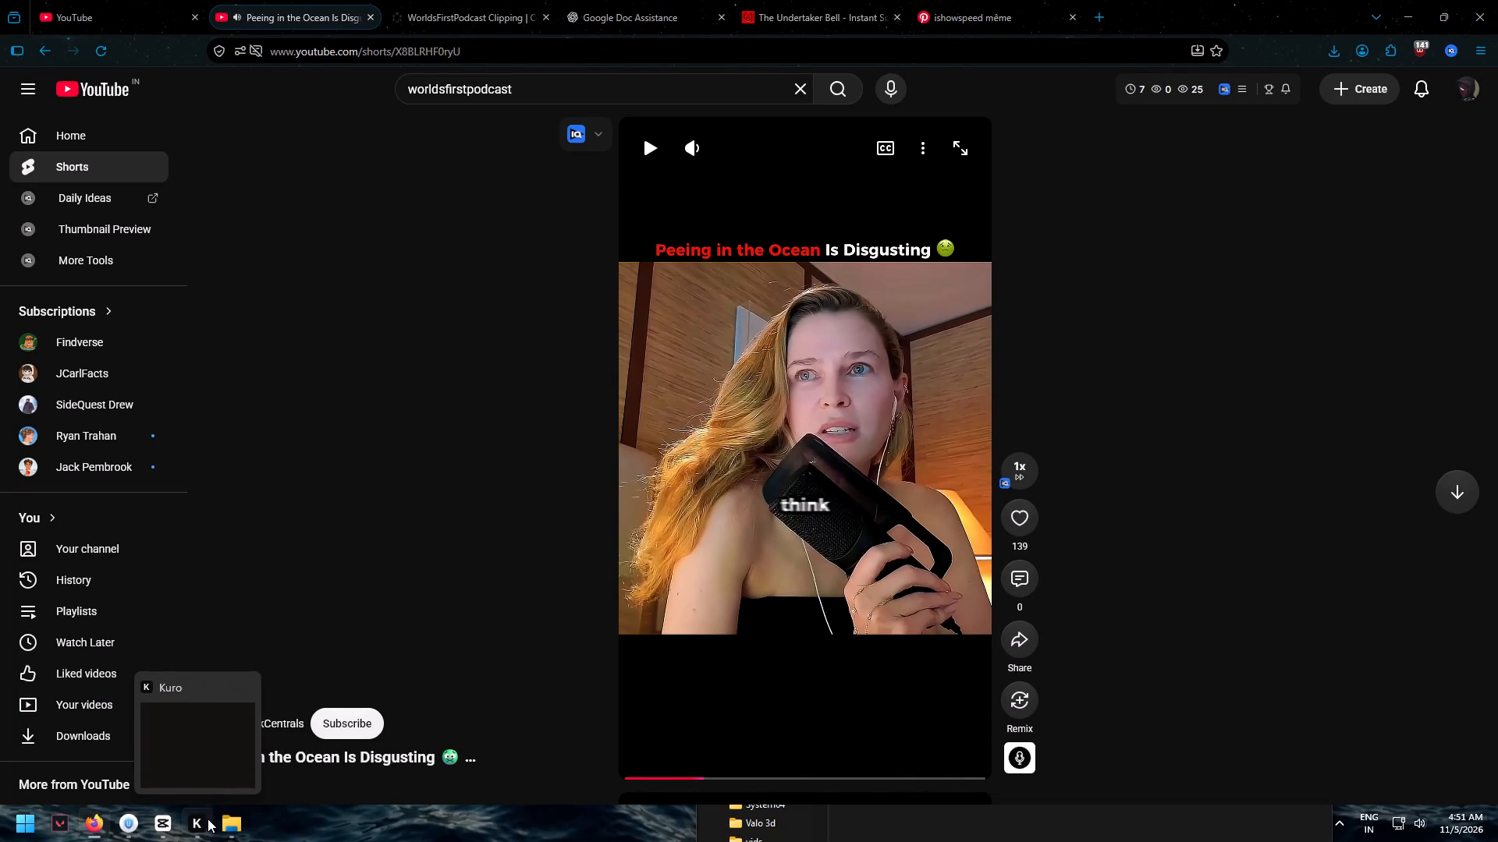
pyautogui.click(155, 823)
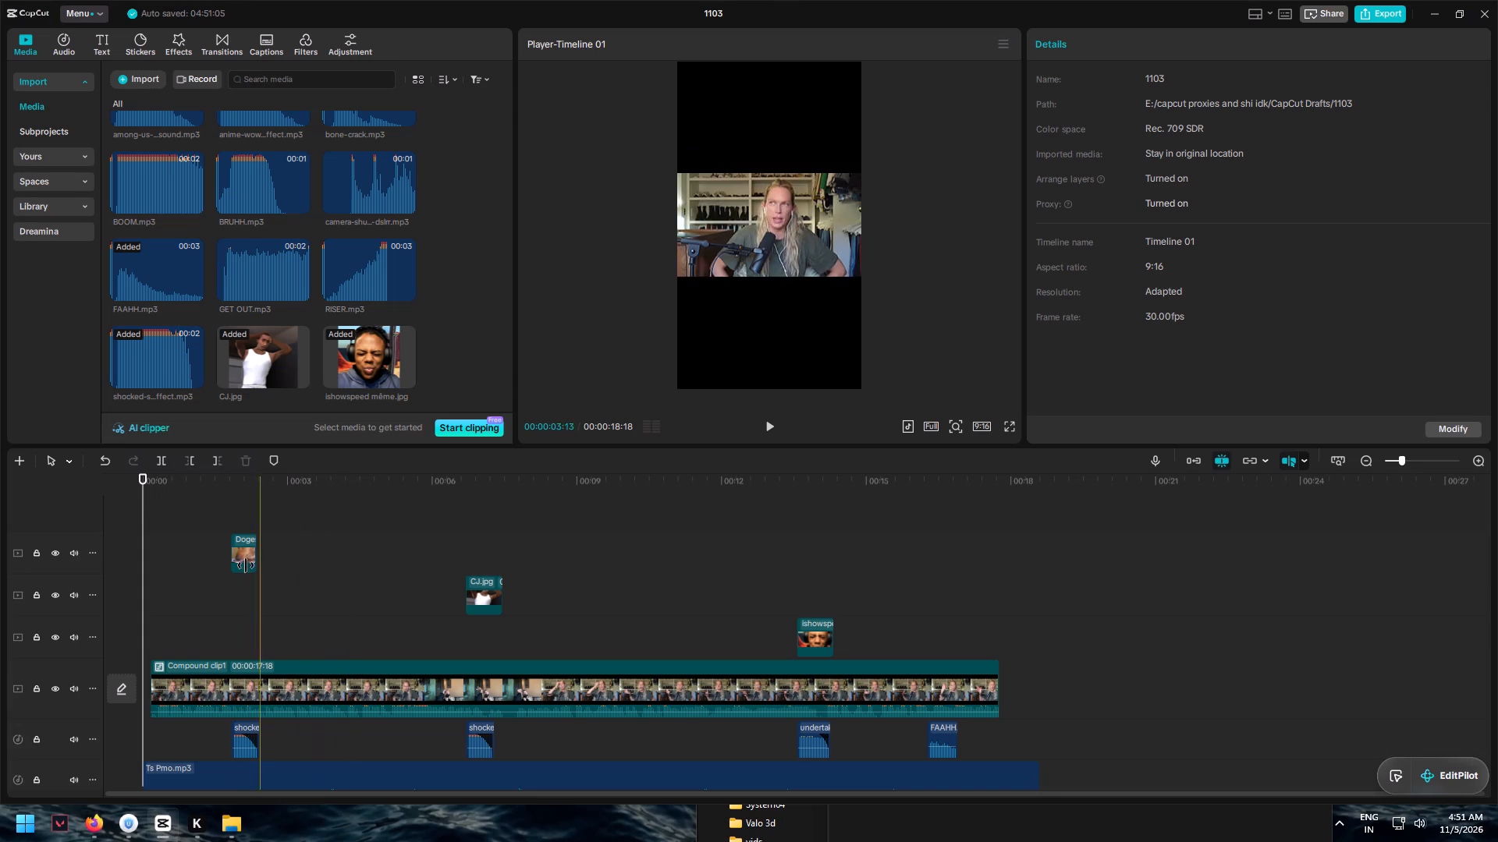
# Enlarge the compound clip to 139% scale in the preview, using a frame near the start where the footage shows.
pyautogui.moveTo(143, 494); pyautogui.dragTo(70, 491)
pyautogui.click(769, 423)
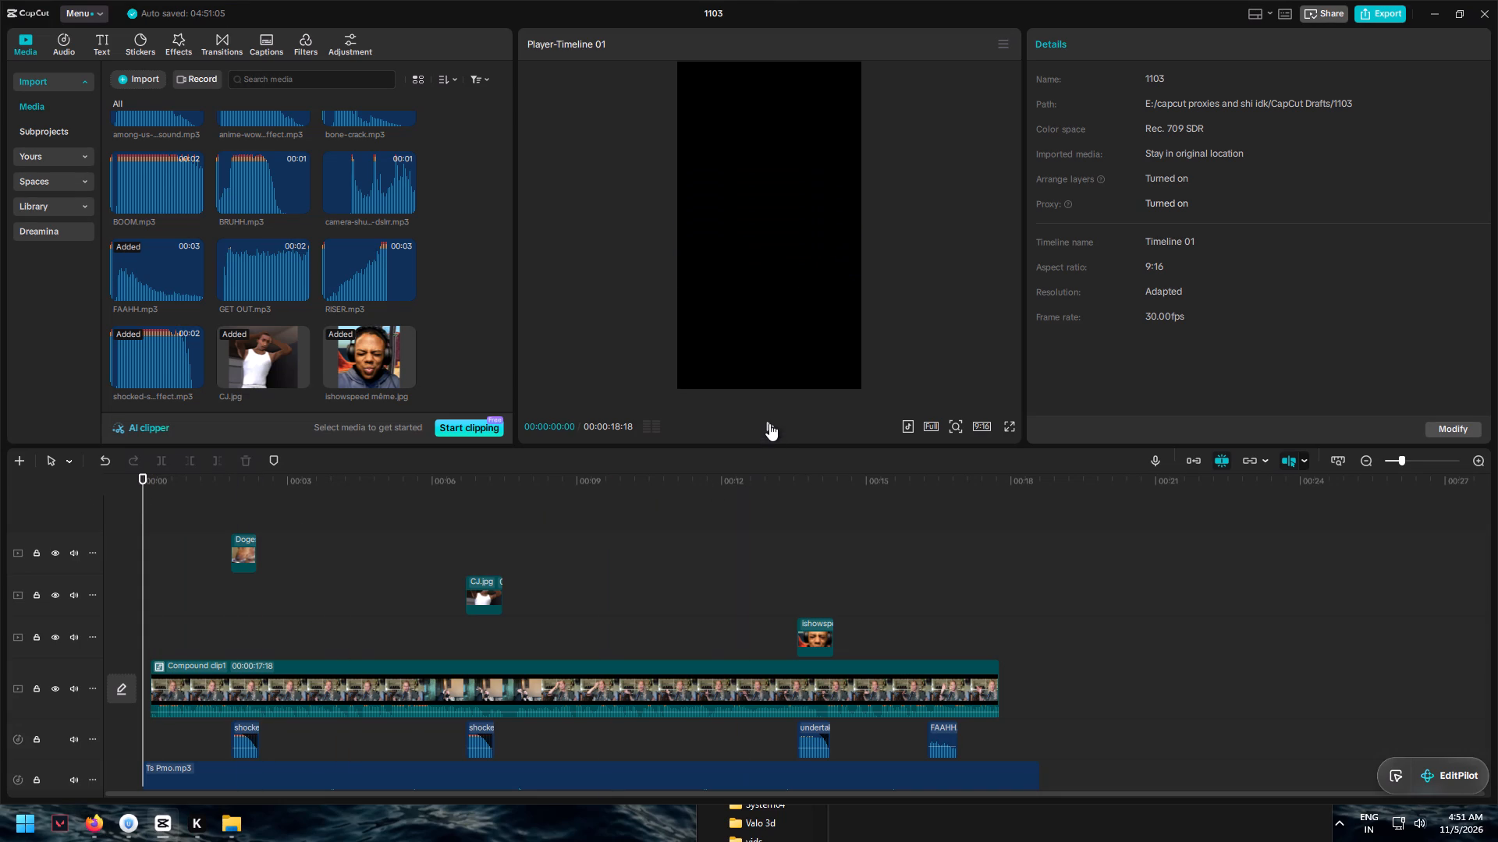
pyautogui.click(769, 423)
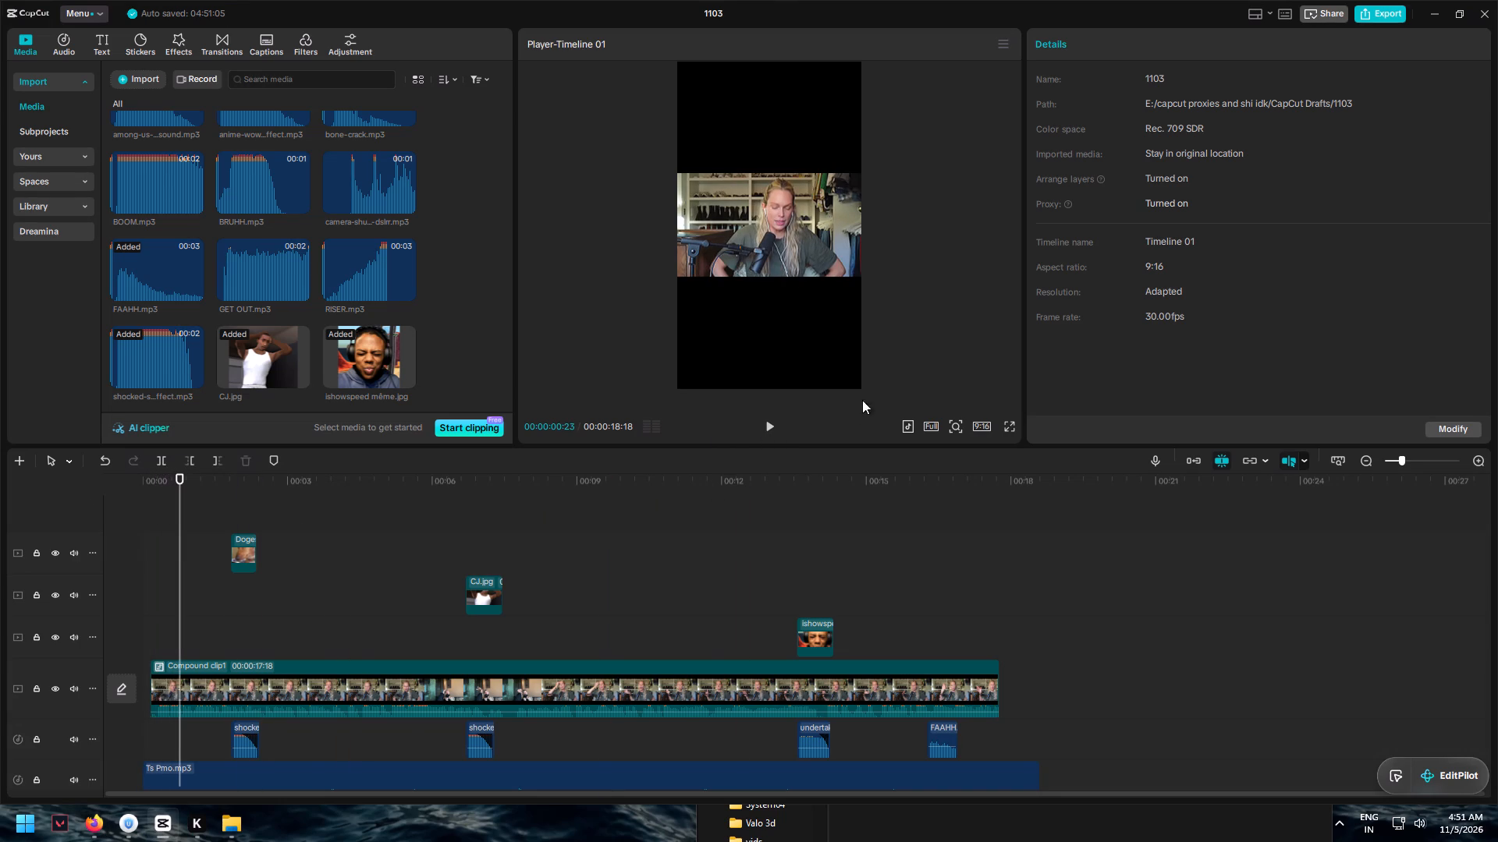
pyautogui.click(819, 249)
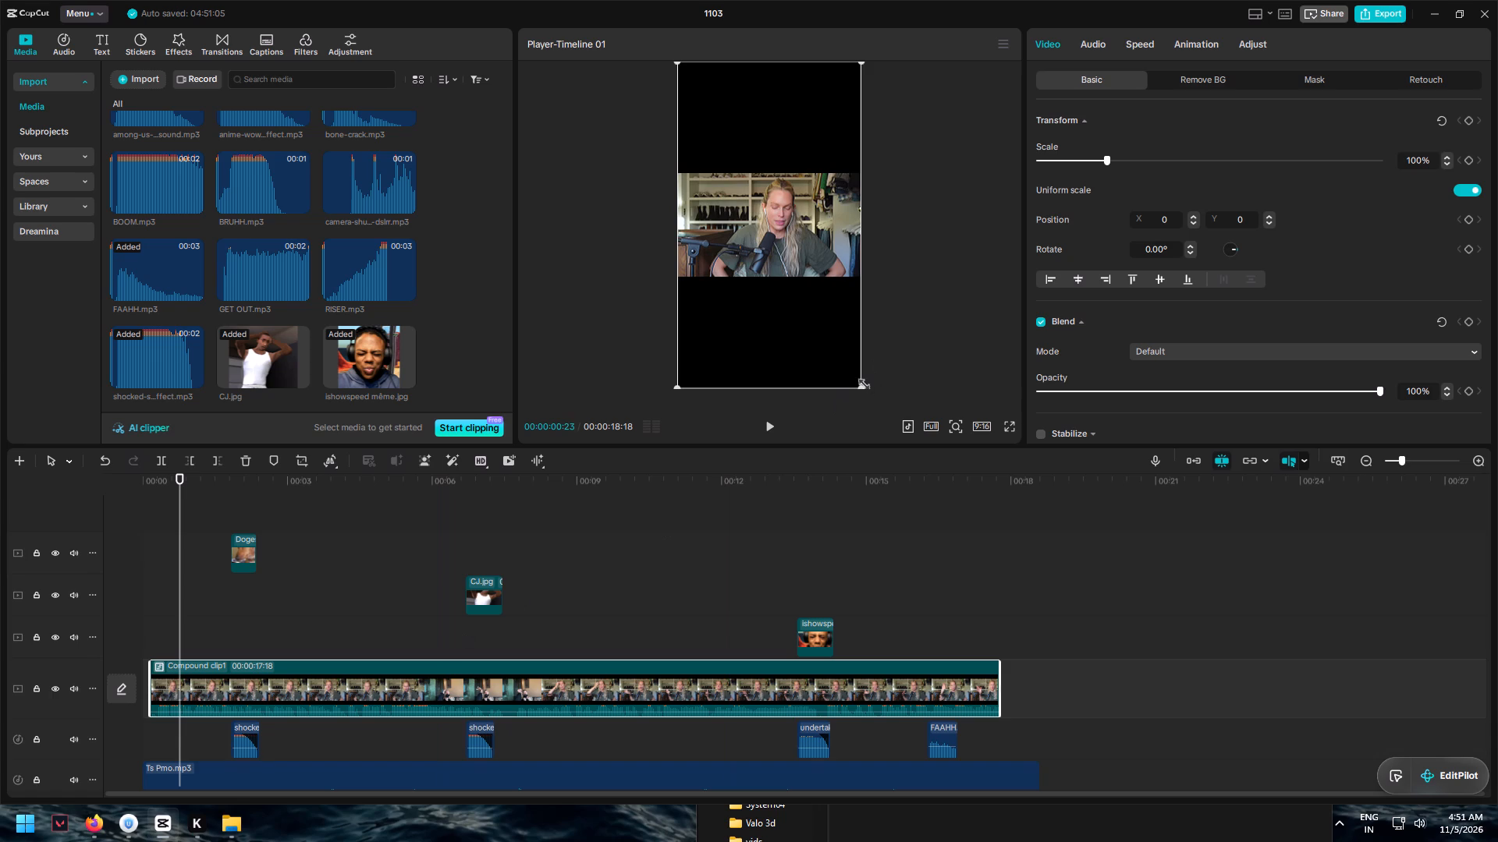
pyautogui.moveTo(861, 382); pyautogui.dragTo(921, 423)
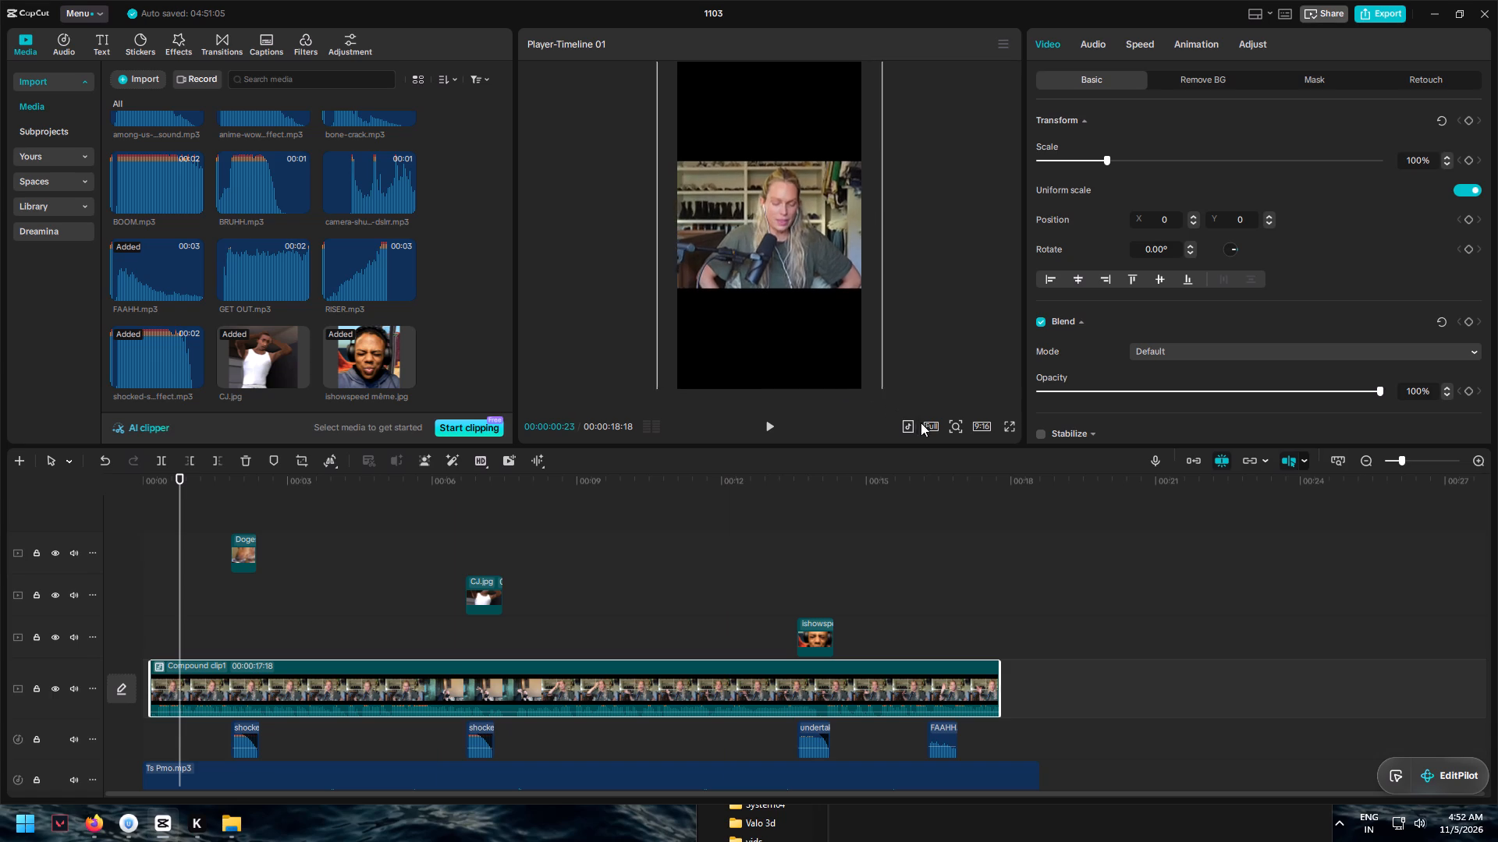
pyautogui.moveTo(921, 423); pyautogui.dragTo(962, 444)
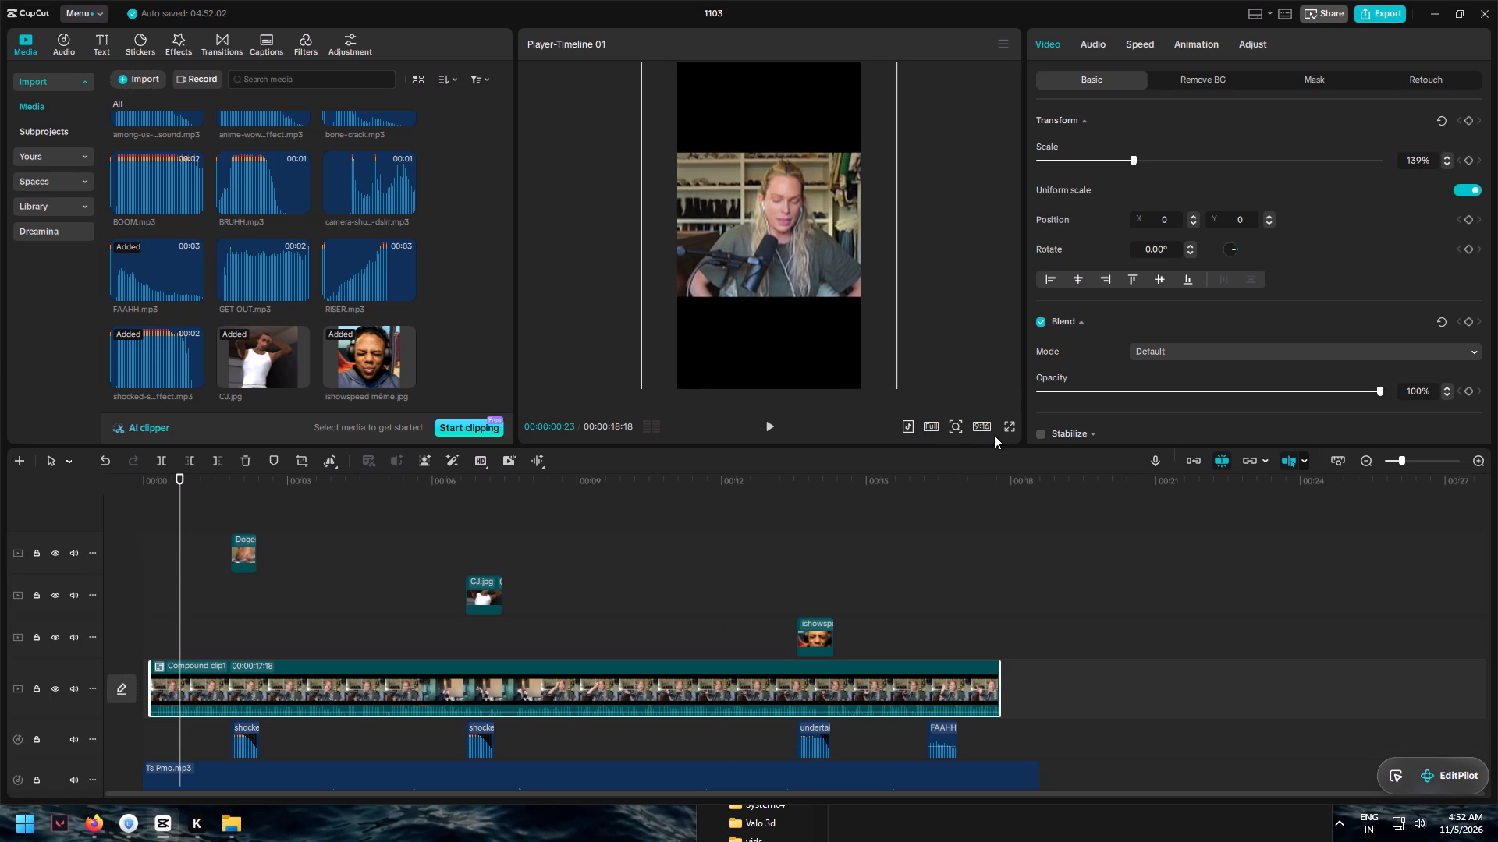
# Play back the enlarged video through the first meme inserts and return the playhead to the timeline start.
pyautogui.click(769, 424)
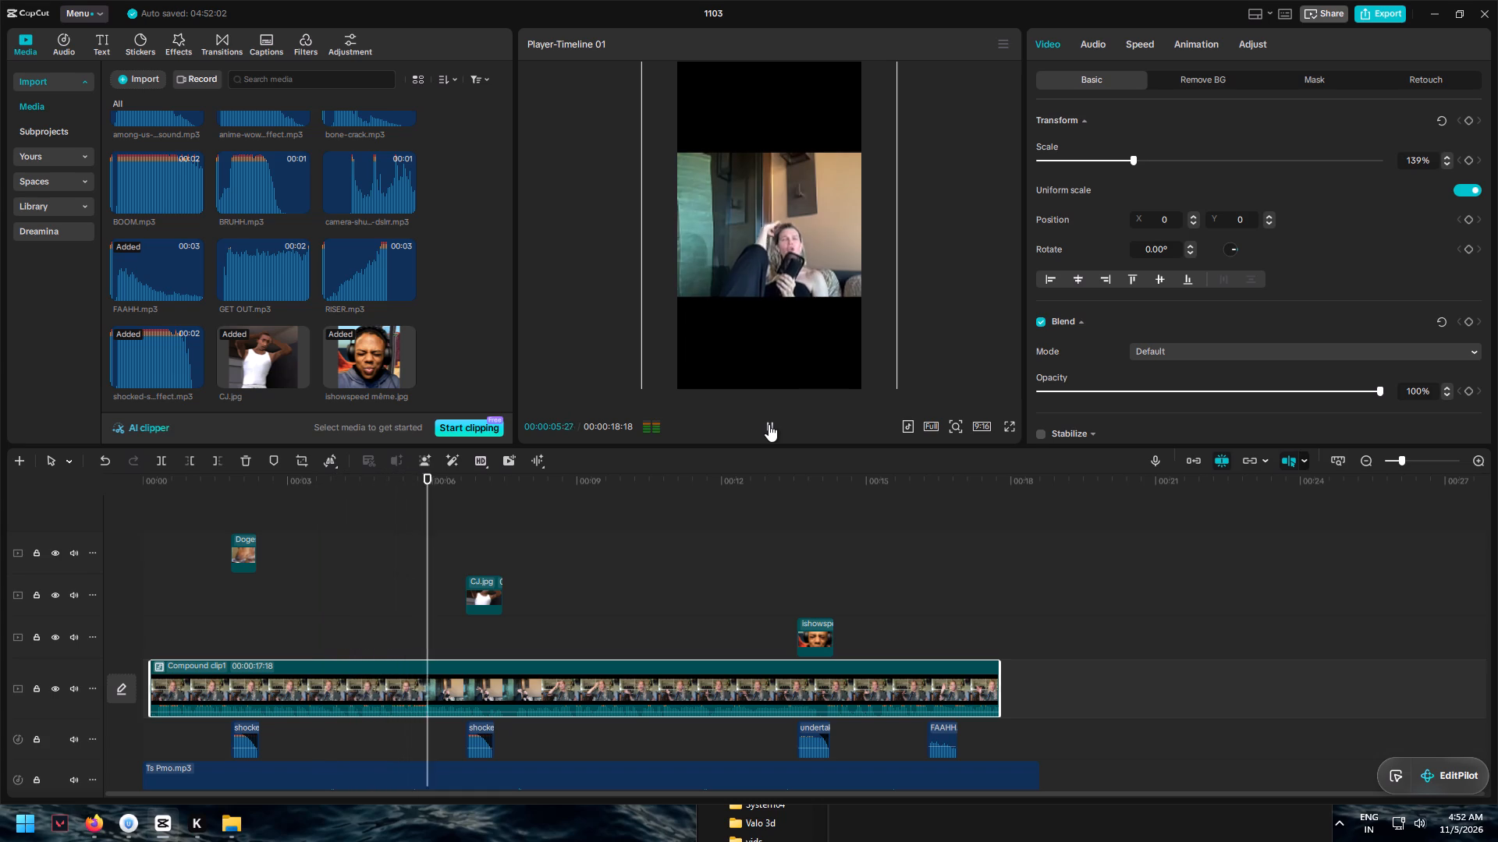
pyautogui.click(769, 424)
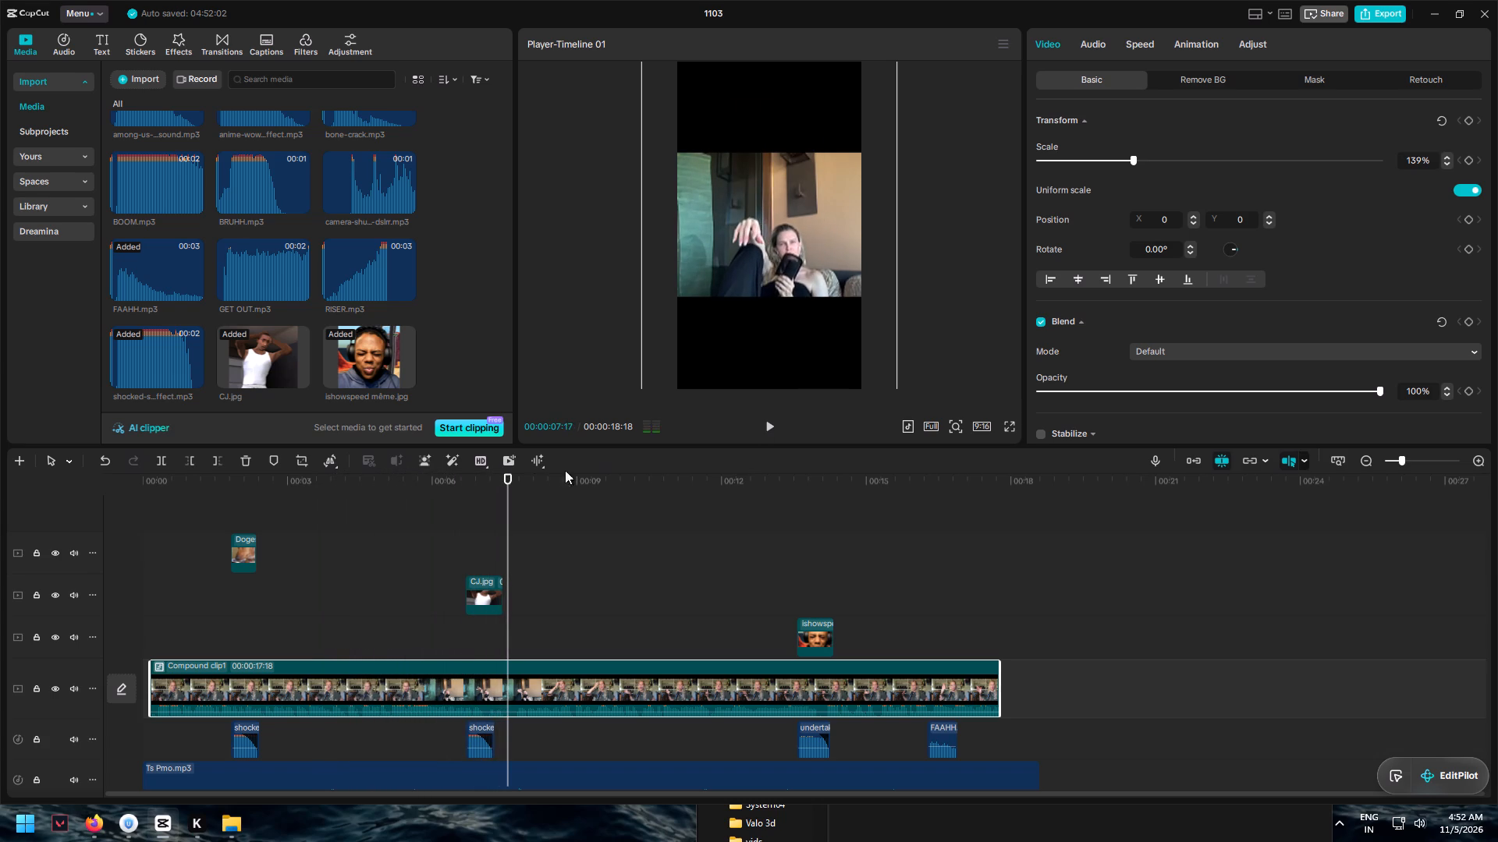
pyautogui.moveTo(506, 476); pyautogui.dragTo(20, 465)
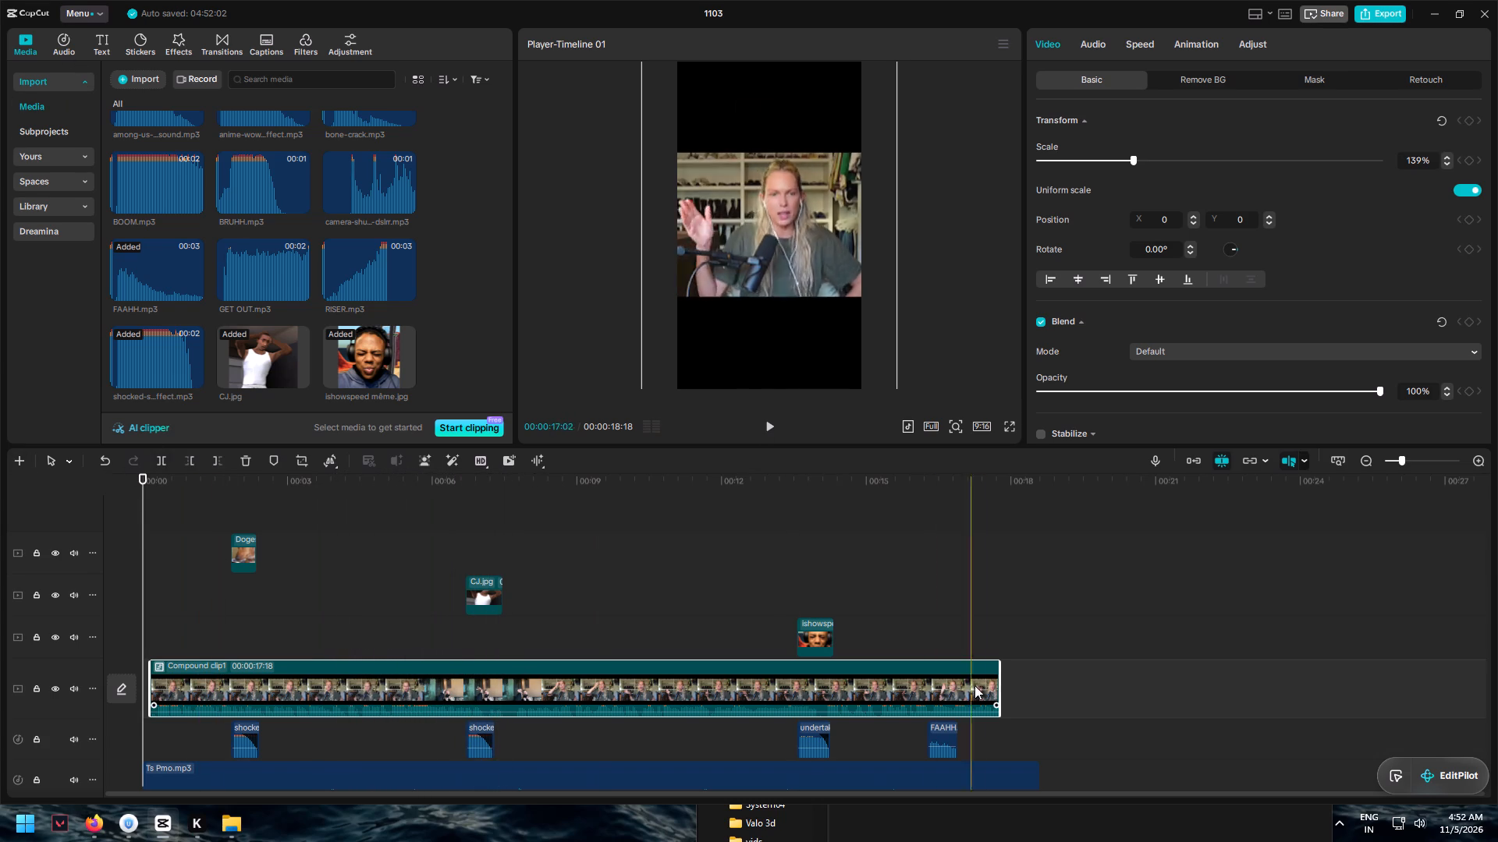
# Combine all timeline clips, including the meme images, sound effects and Ts Pmo.mp3 music, into one compound clip.
pyautogui.scroll(-2, 1043, 732)
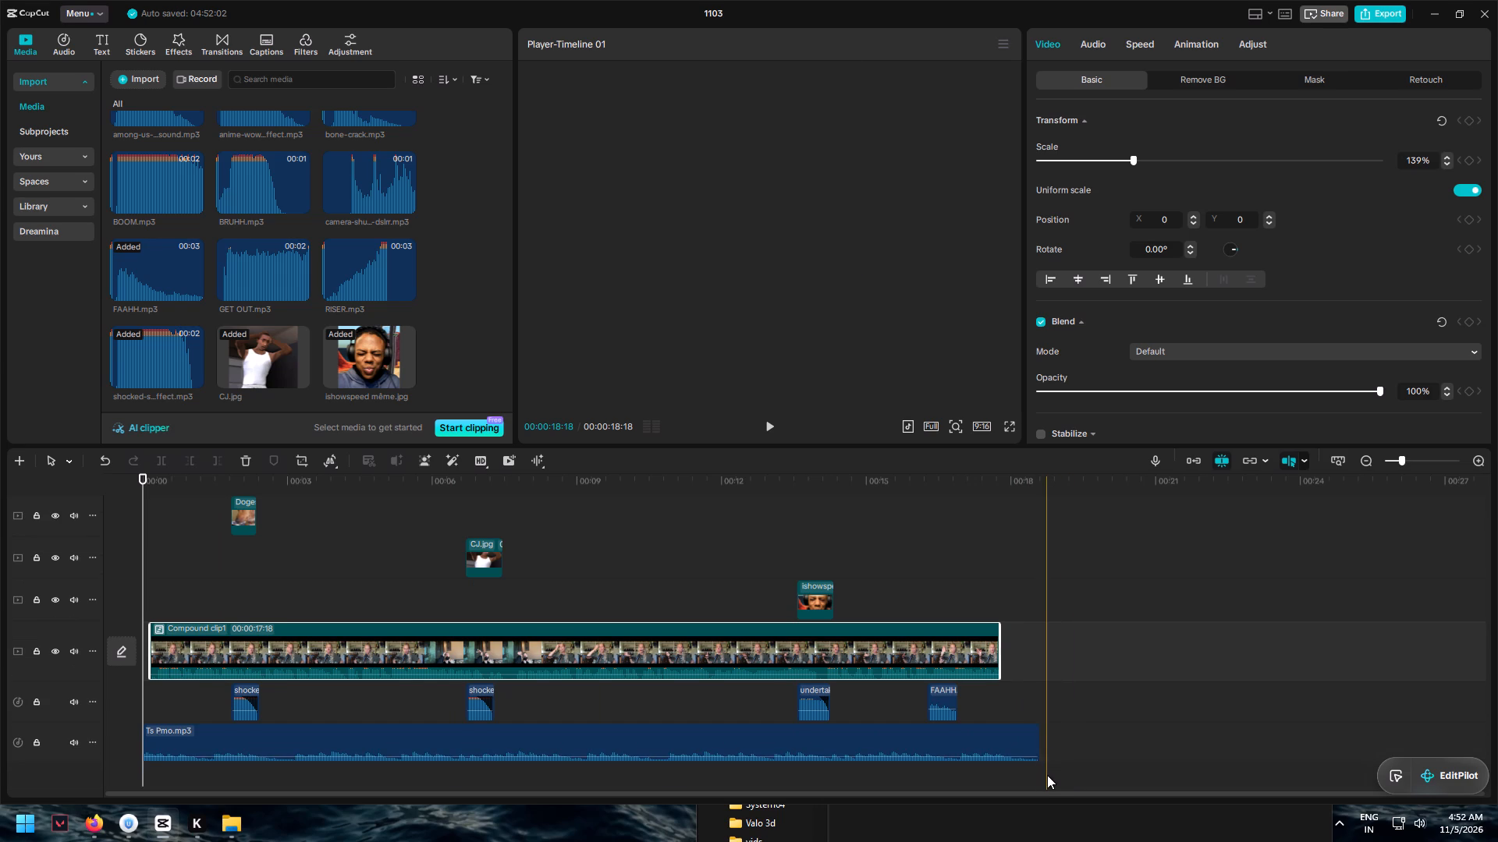
pyautogui.moveTo(1048, 774); pyautogui.dragTo(193, 490)
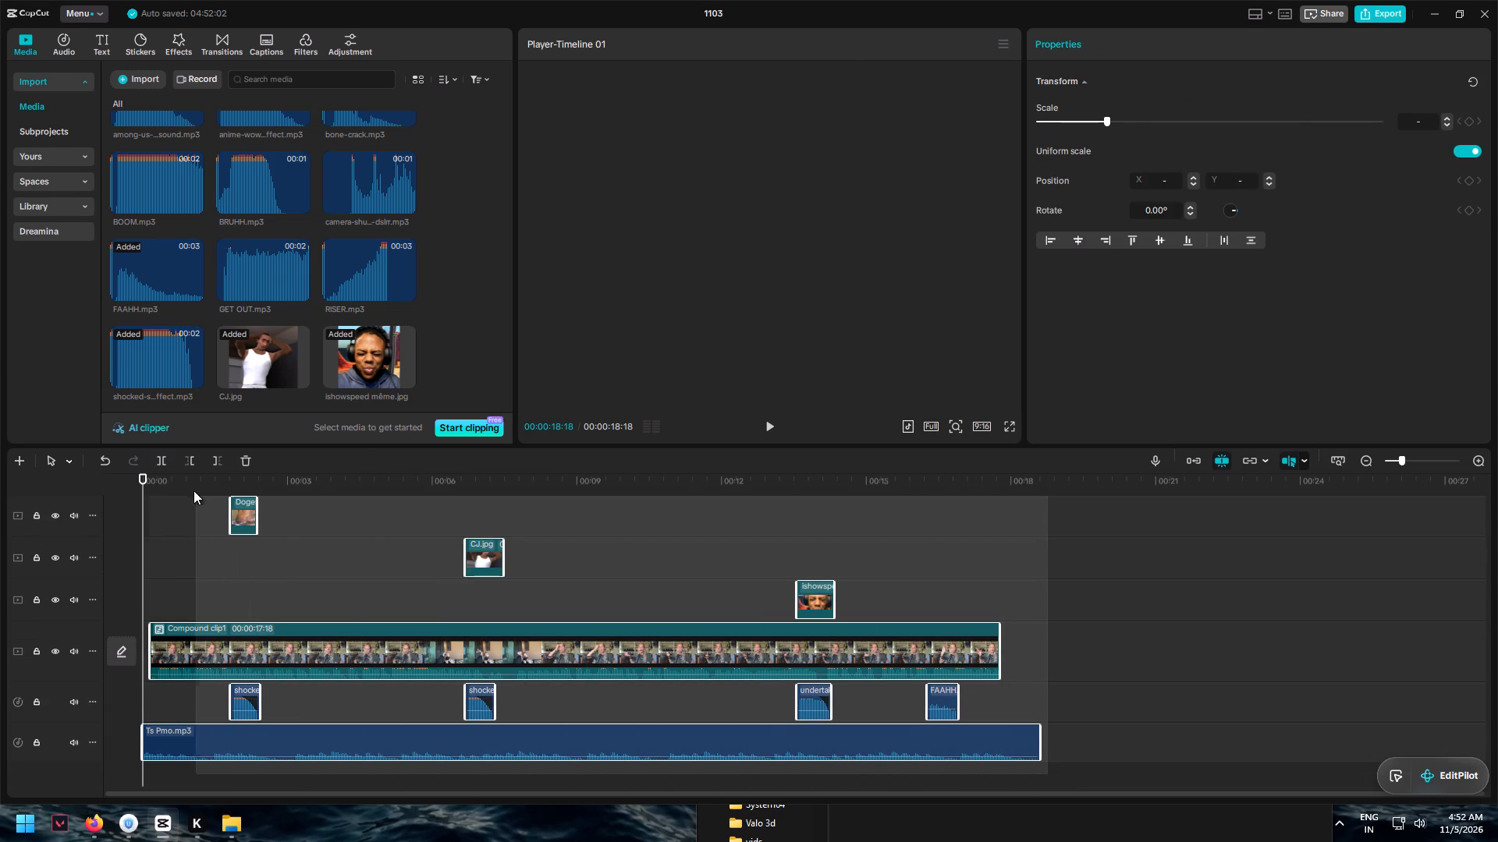
pyautogui.moveTo(193, 490); pyautogui.dragTo(8, 464)
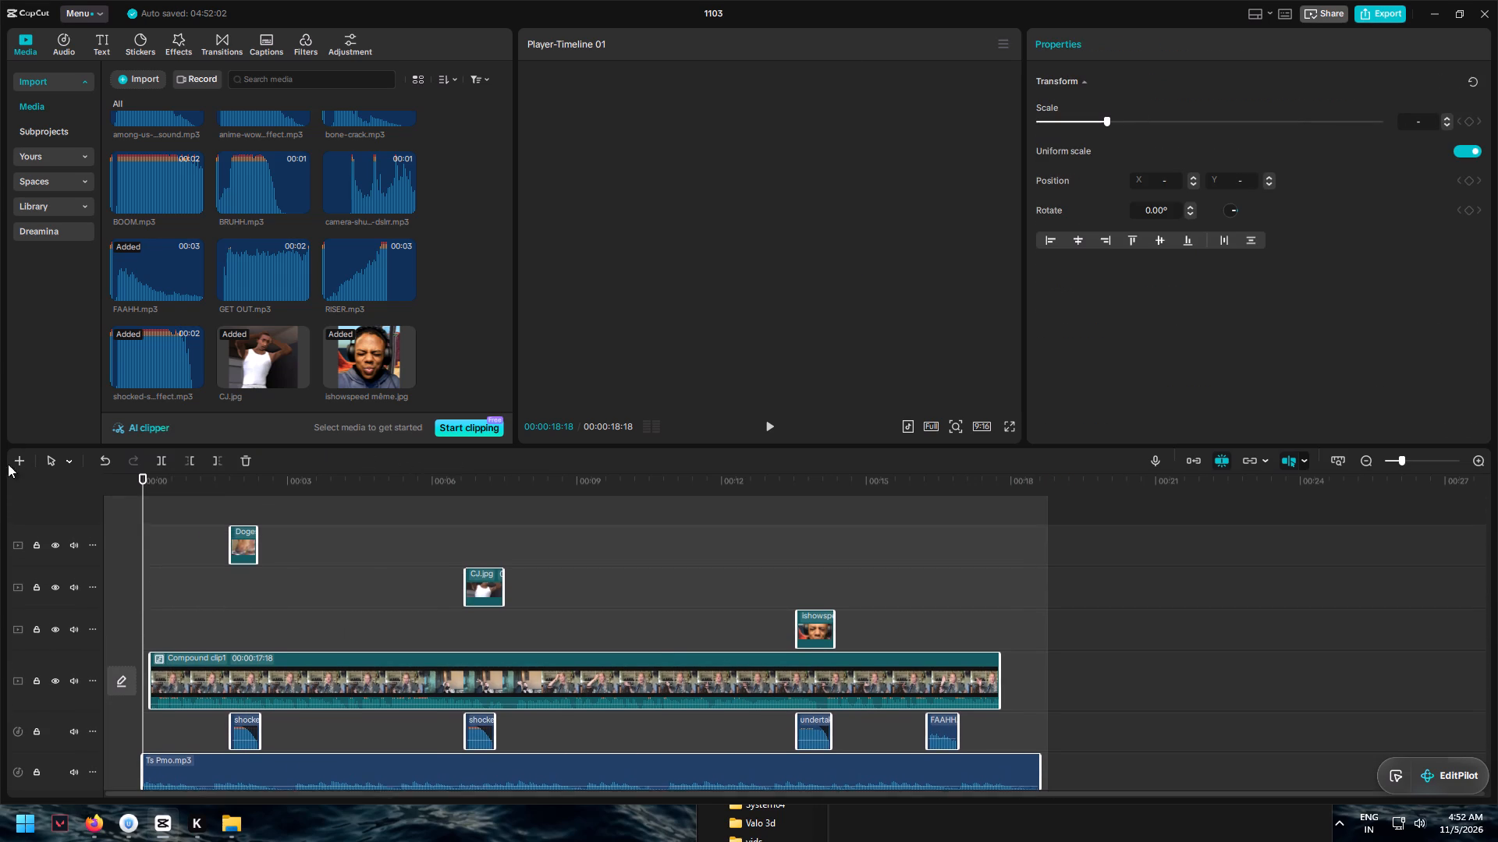
pyautogui.moveTo(8, 464); pyautogui.dragTo(0, 511)
pyautogui.rightClick(436, 688)
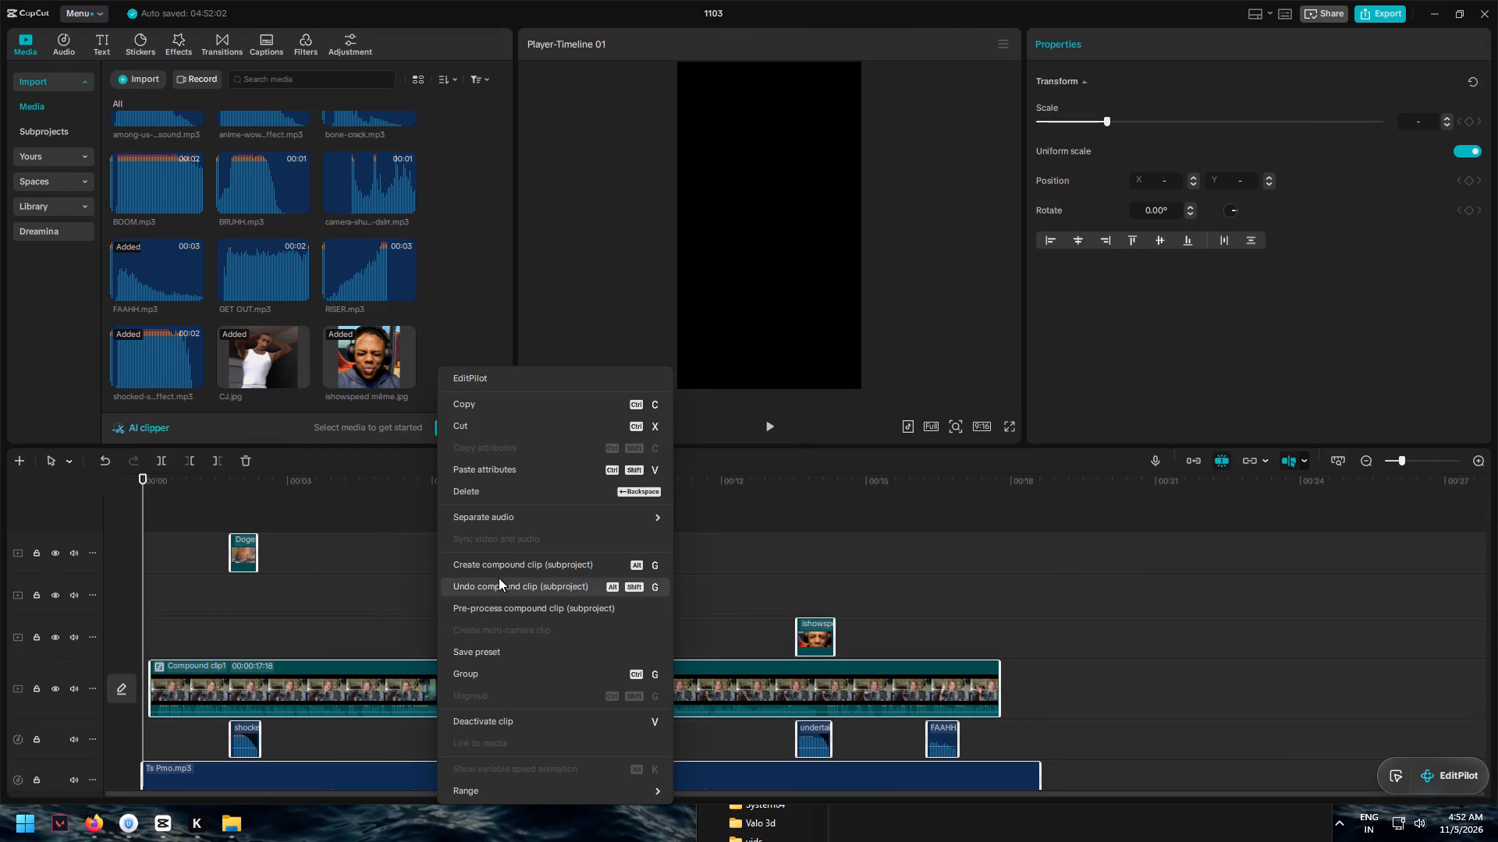
pyautogui.click(501, 571)
pyautogui.moveTo(453, 638); pyautogui.dragTo(438, 636)
pyautogui.click(438, 636)
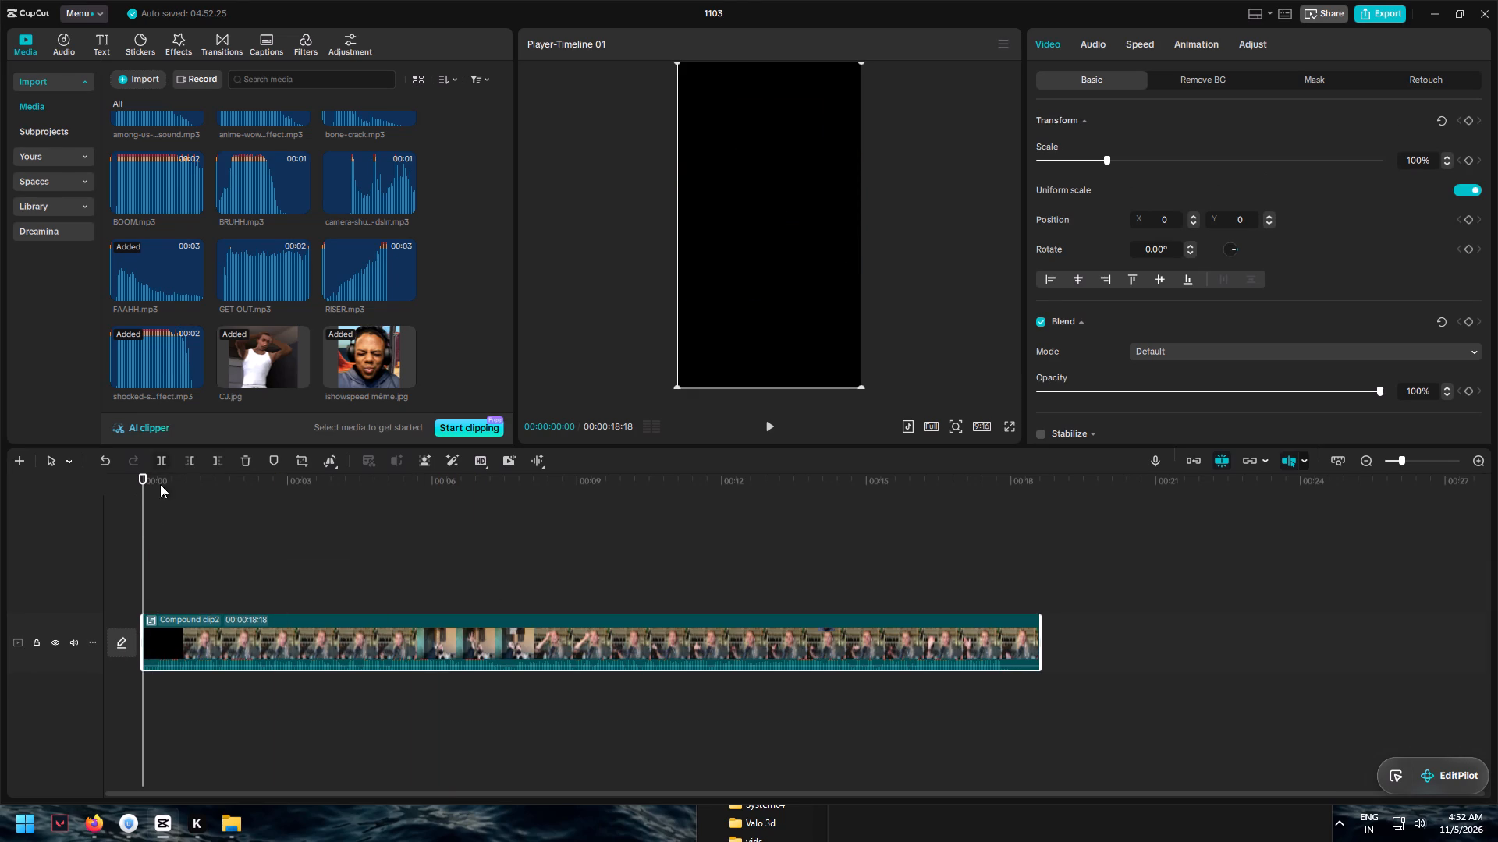
# Search the video effects for "camera".
pyautogui.scroll(3, 229, 562)
pyautogui.click(178, 51)
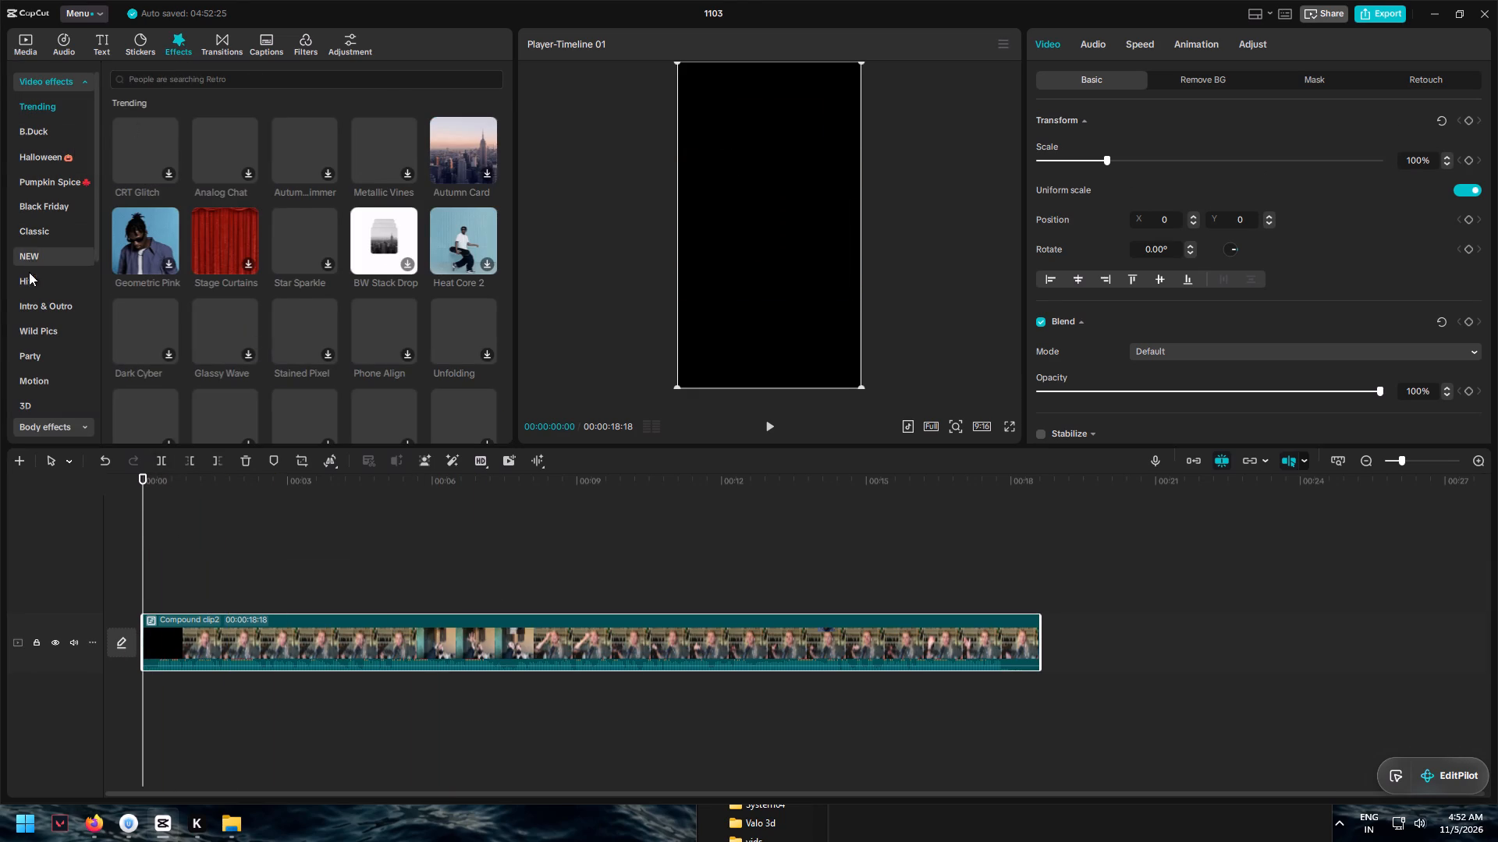
pyautogui.scroll(-2, 30, 288)
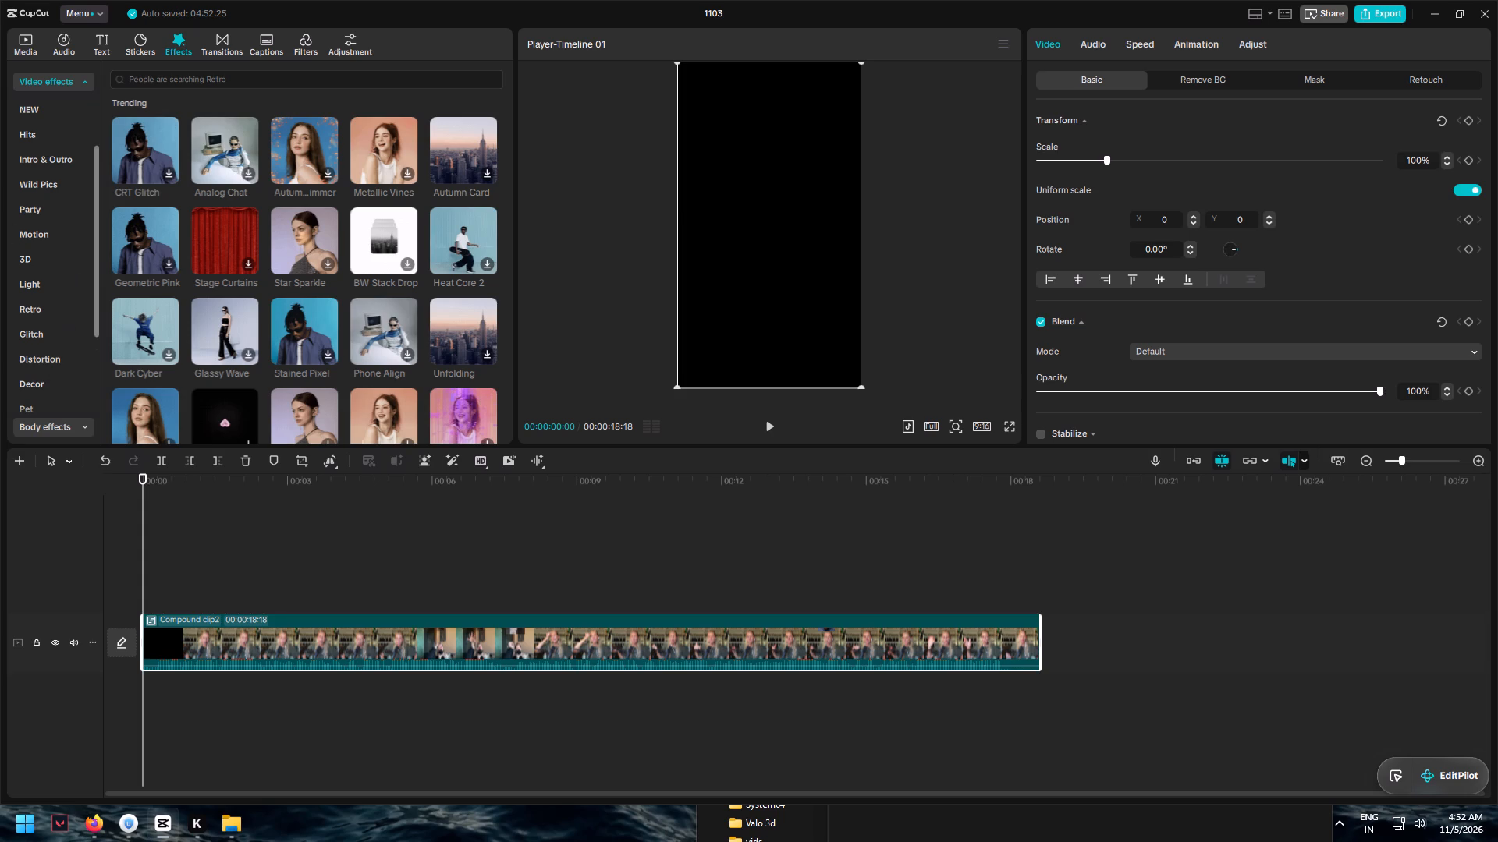
pyautogui.click(181, 73)
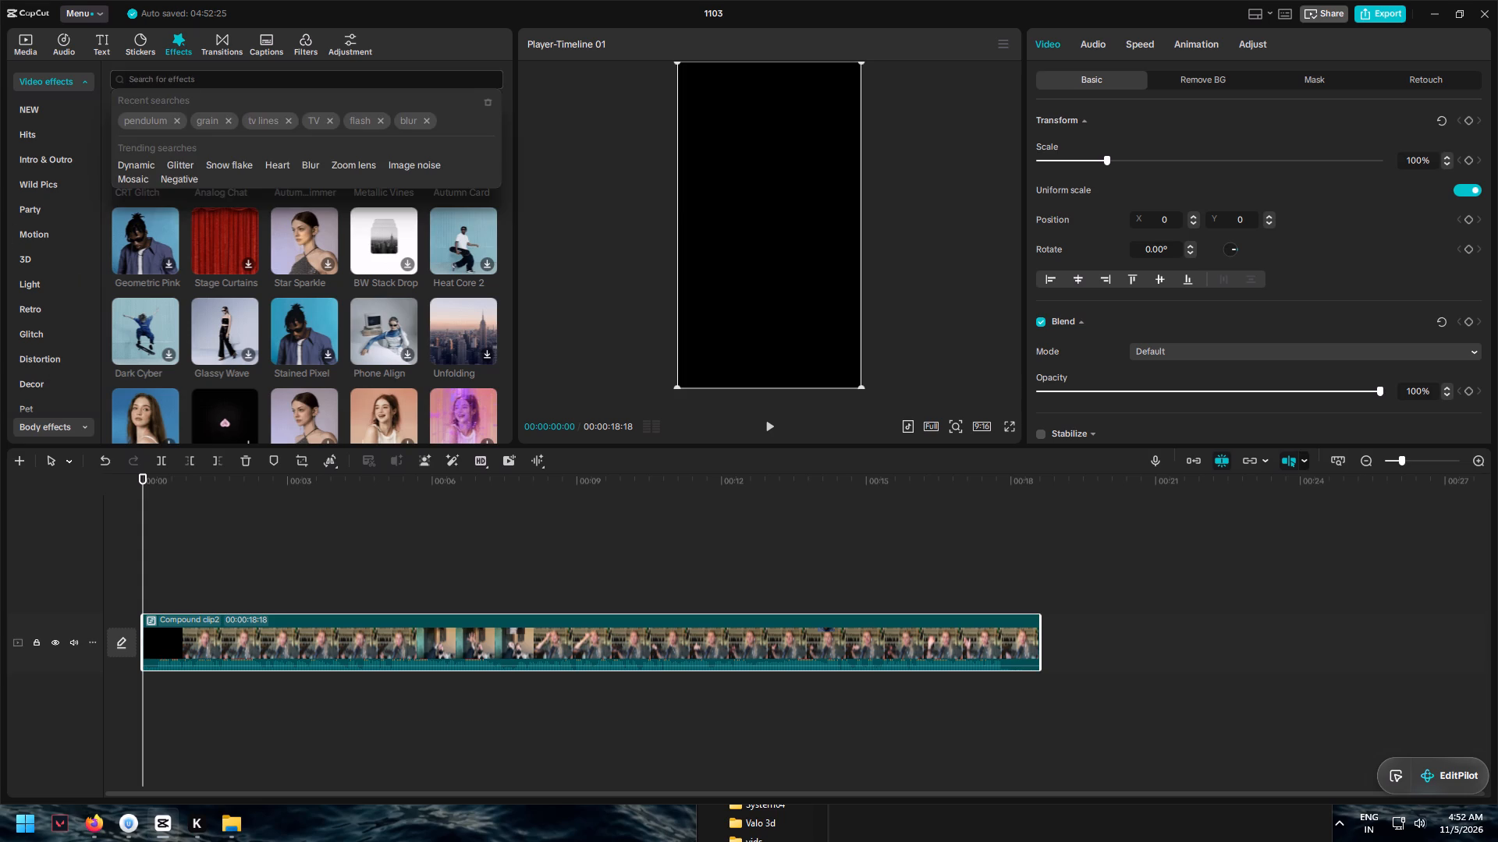
pyautogui.write('camera')
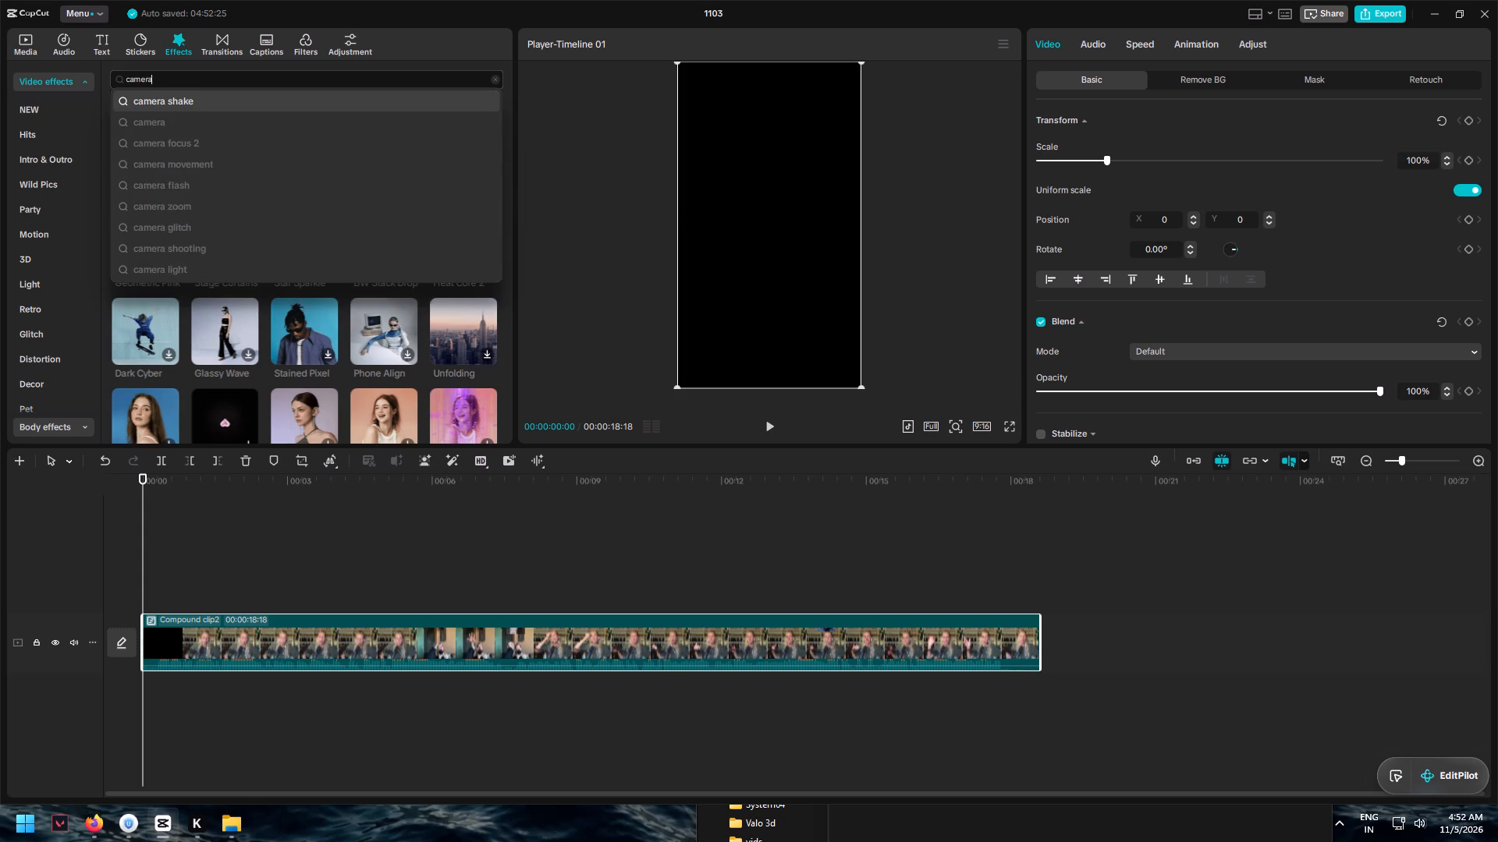
pyautogui.press('Return')
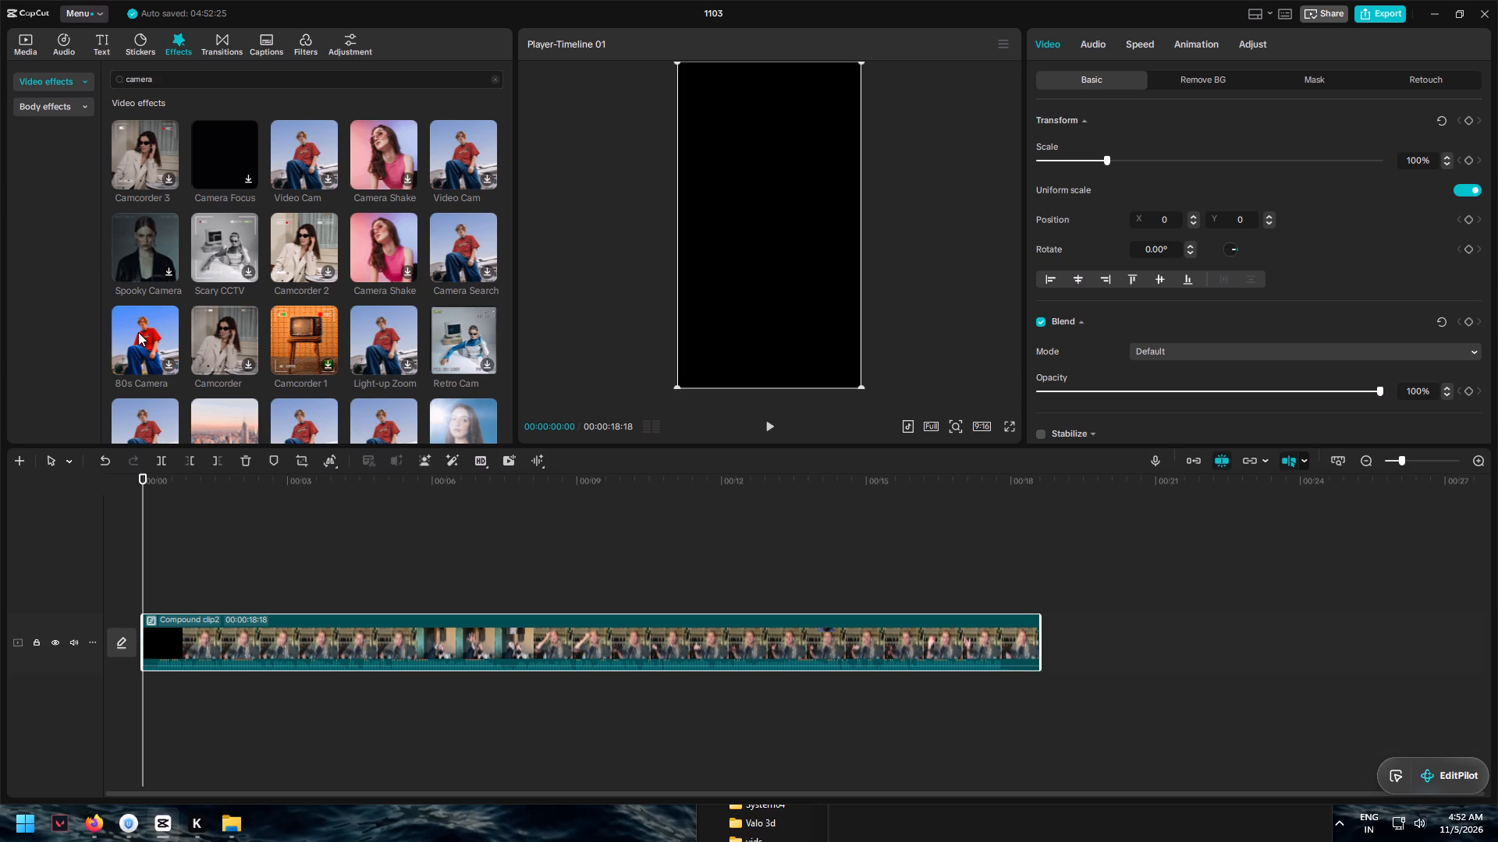
# Look through the camera effect results for a suitable effect for the video.
pyautogui.scroll(-1, 205, 338)
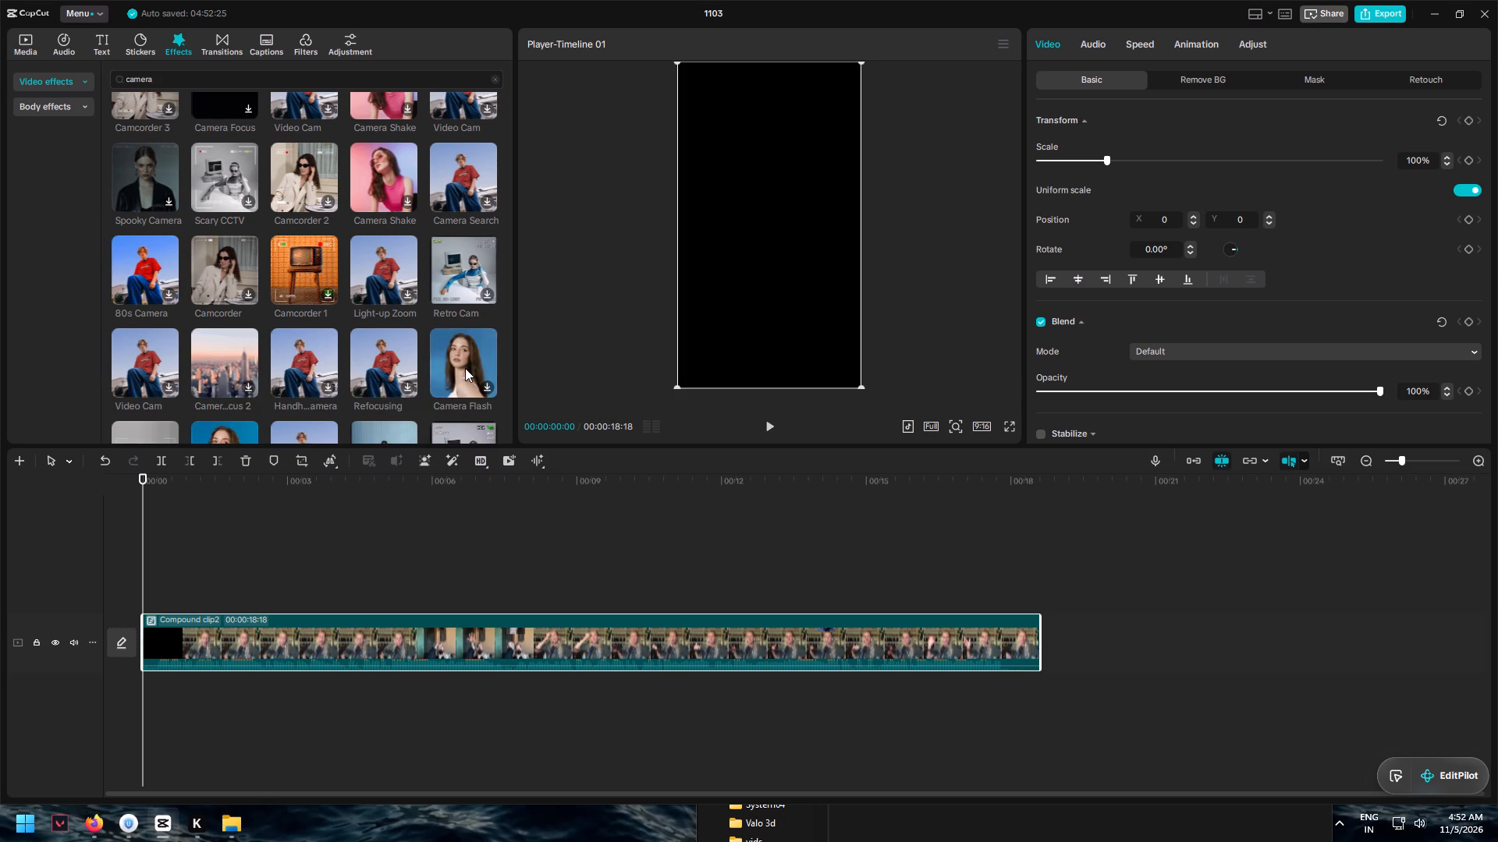
pyautogui.scroll(-3, 465, 368)
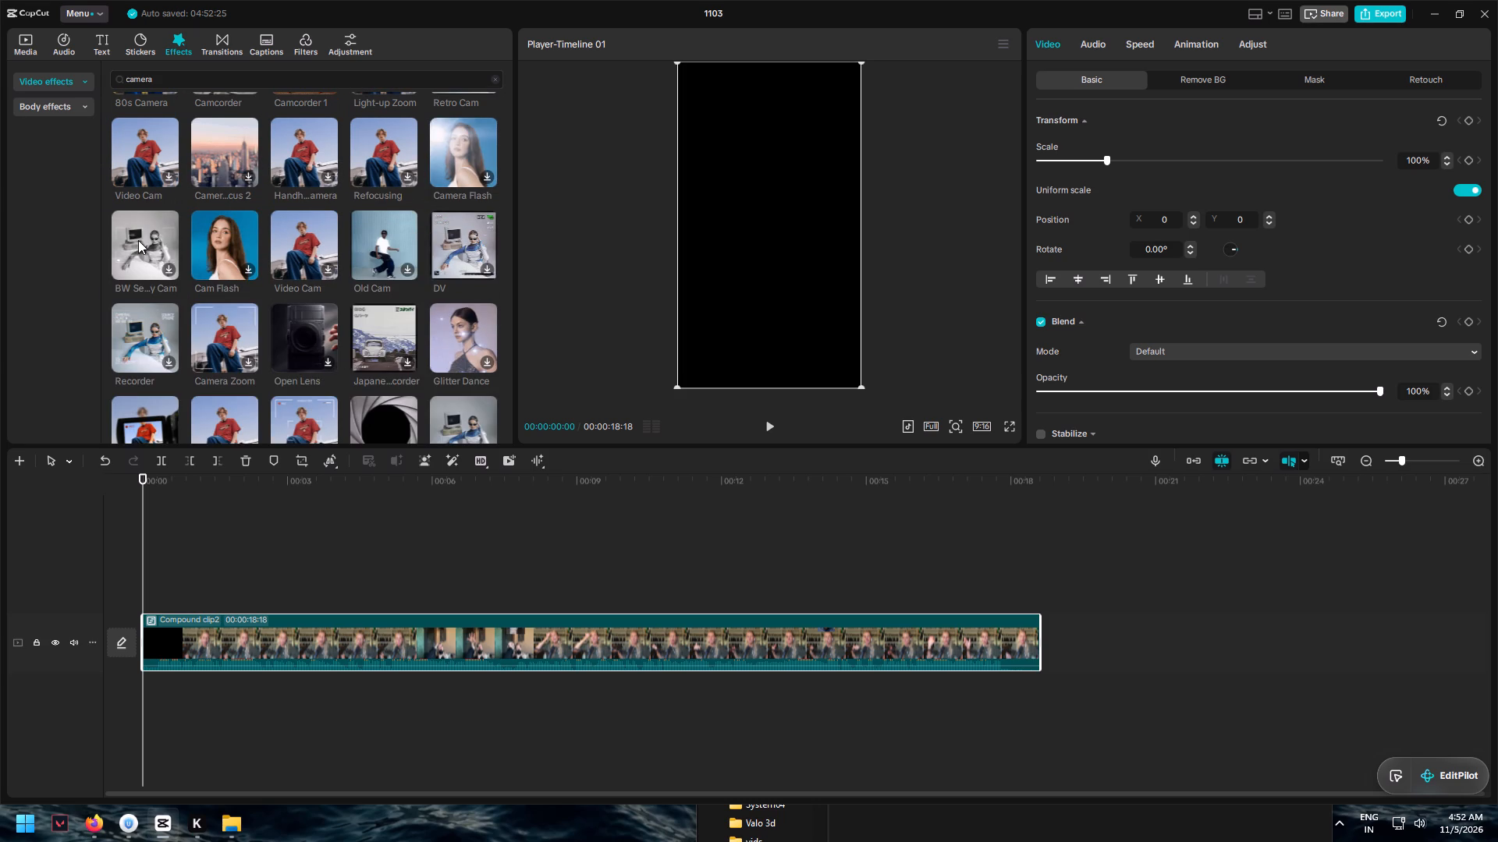
pyautogui.scroll(-2, 474, 306)
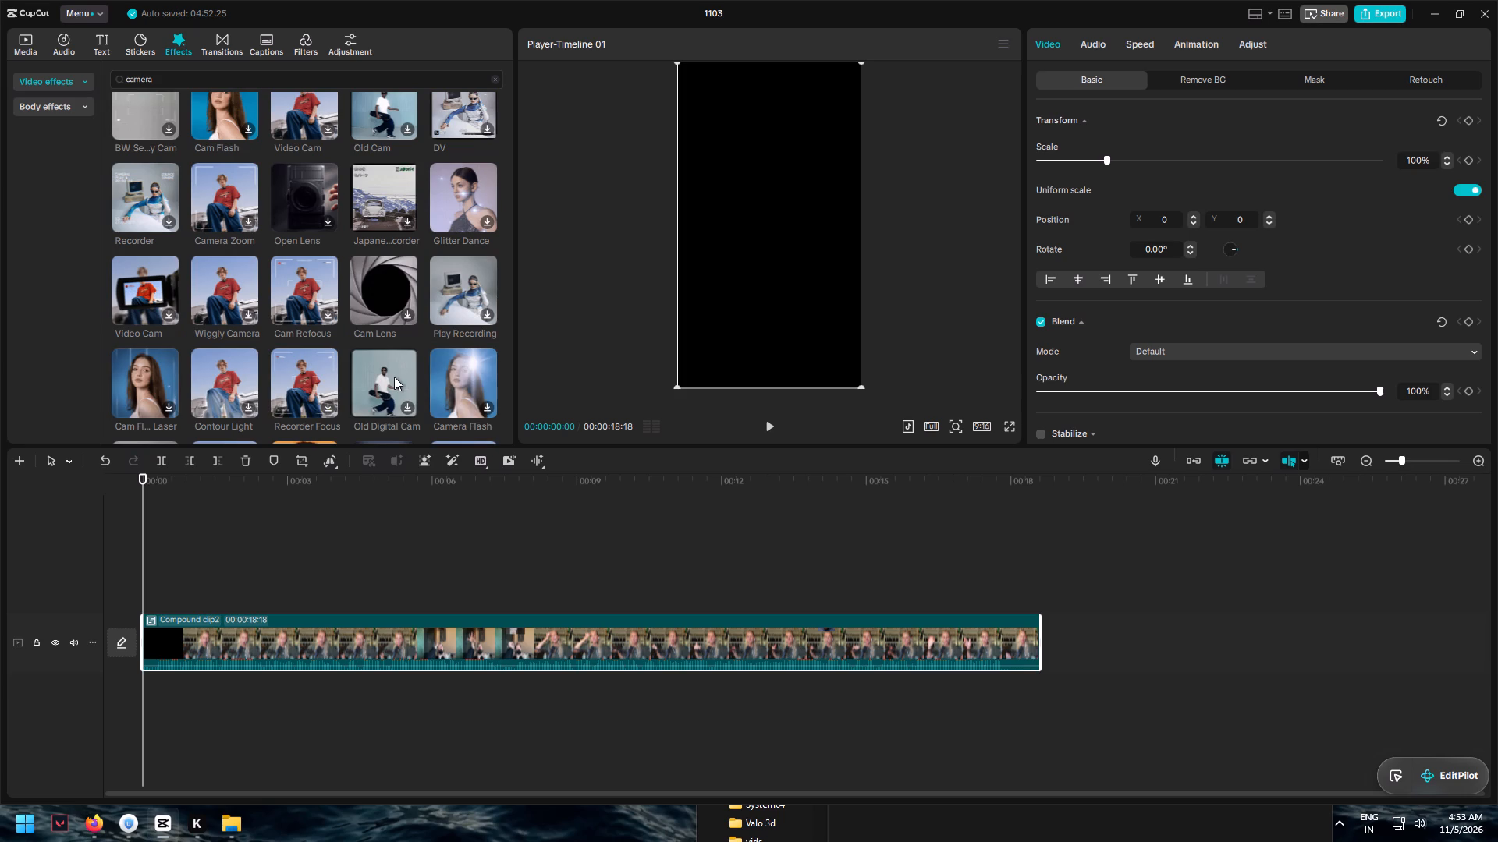
pyautogui.scroll(-3, 394, 377)
pyautogui.scroll(-2, 457, 213)
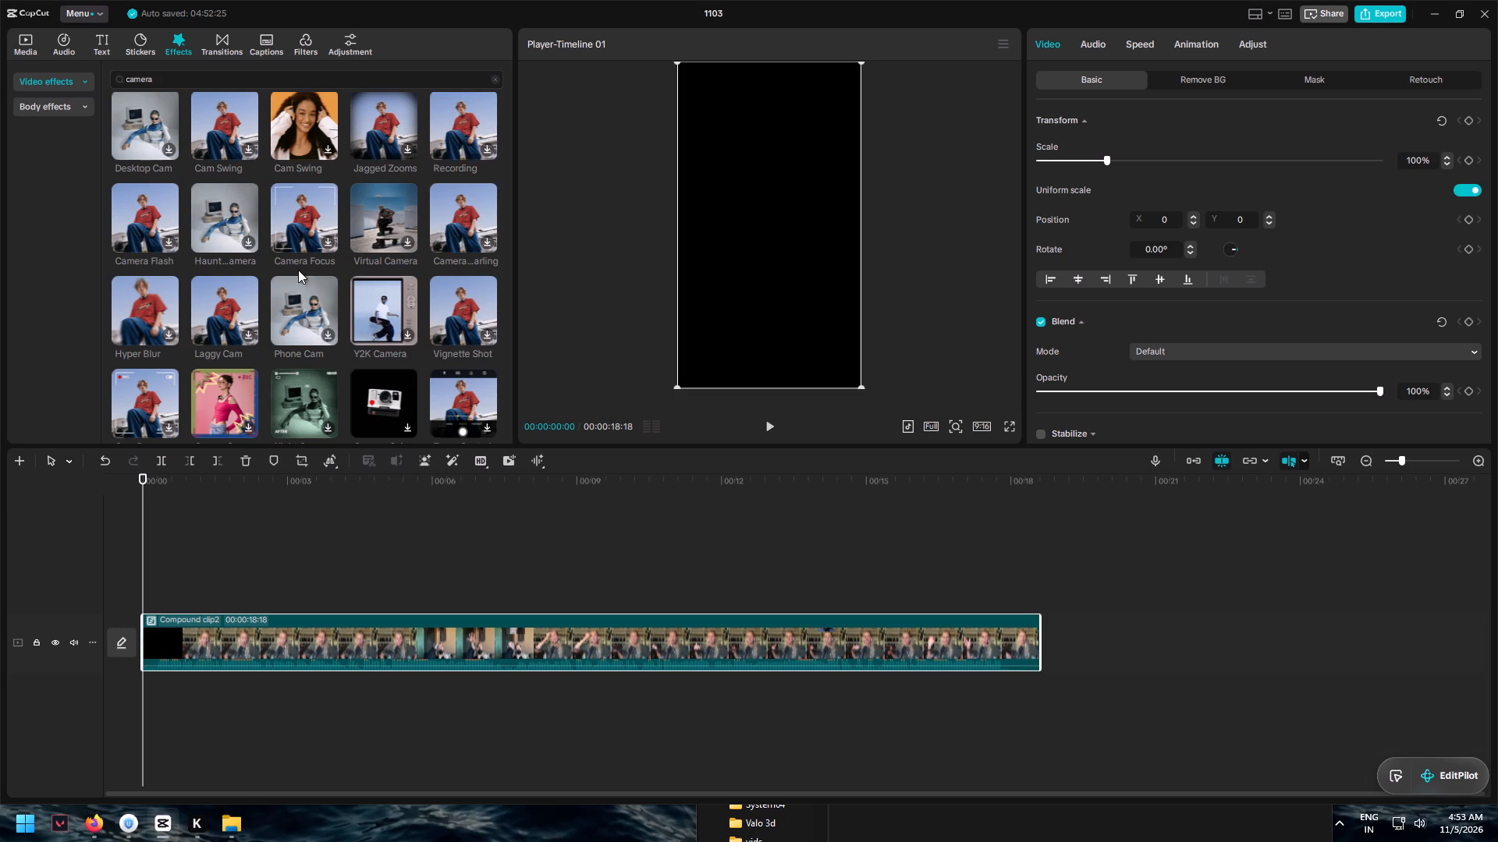
pyautogui.scroll(-2, 164, 315)
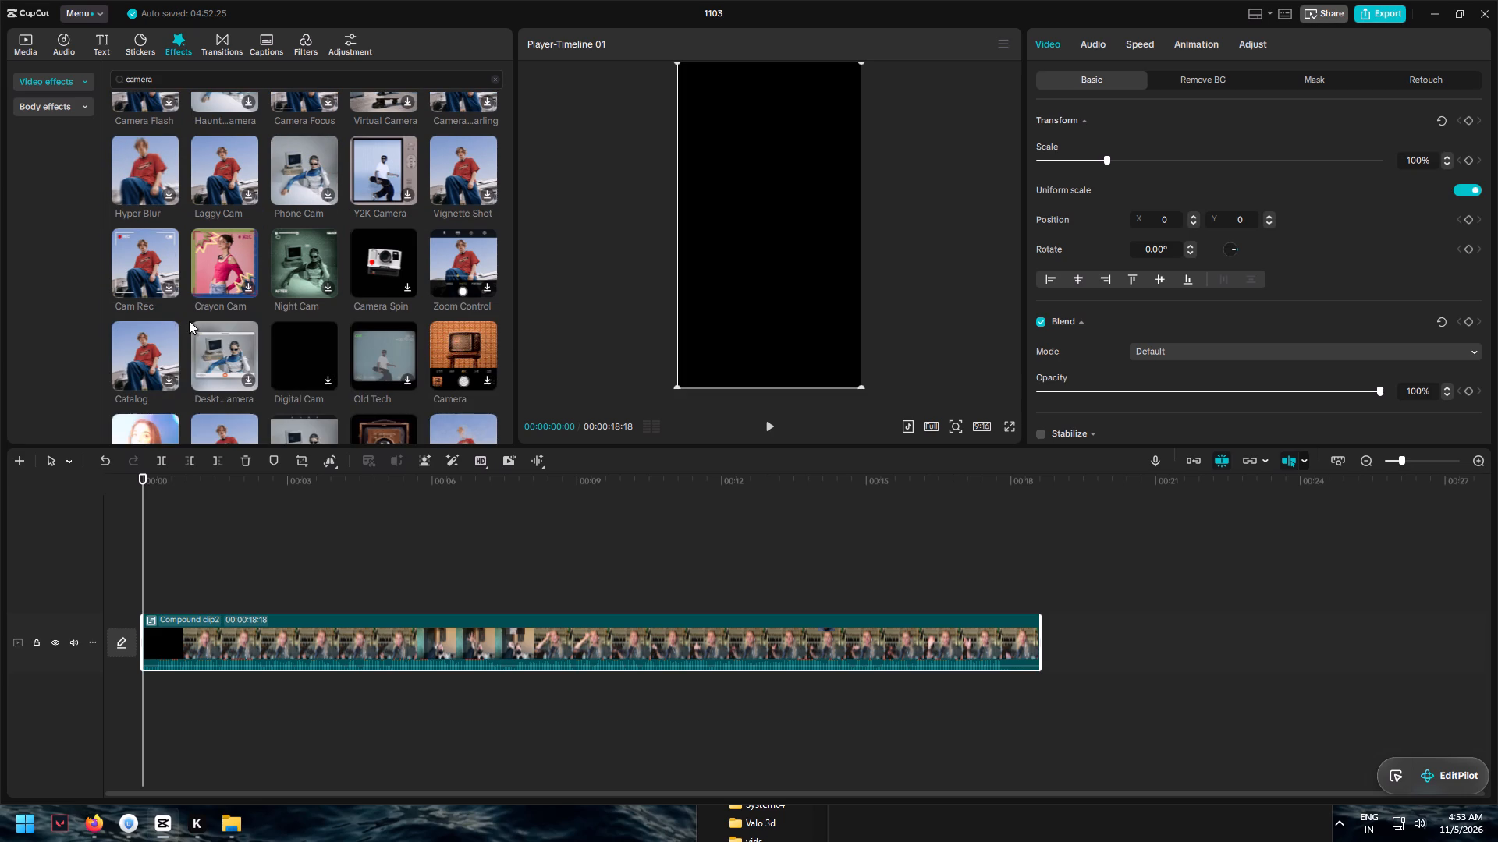
pyautogui.scroll(-1, 453, 352)
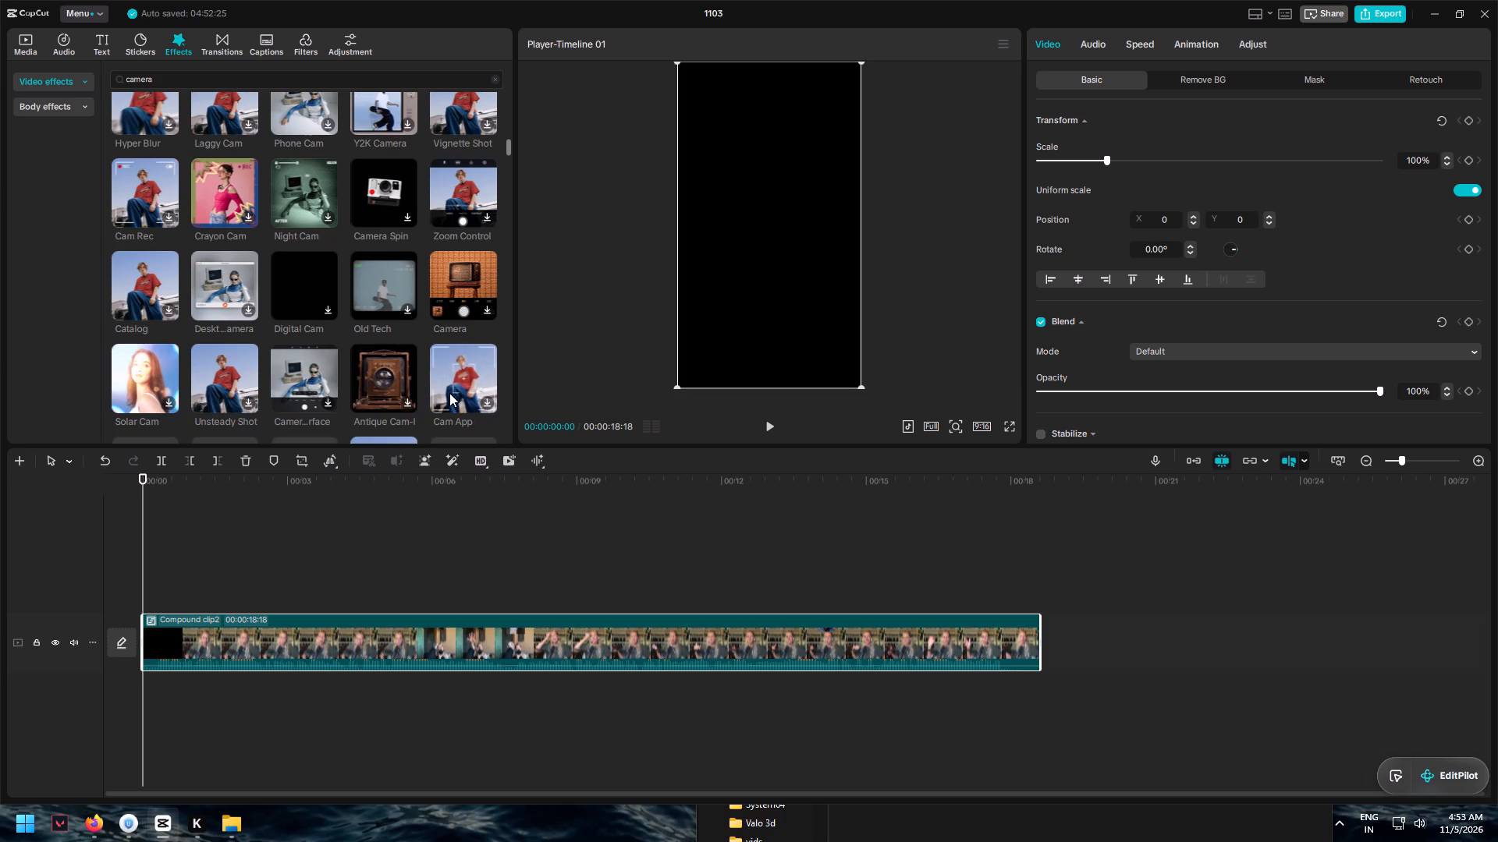
pyautogui.scroll(-2, 449, 393)
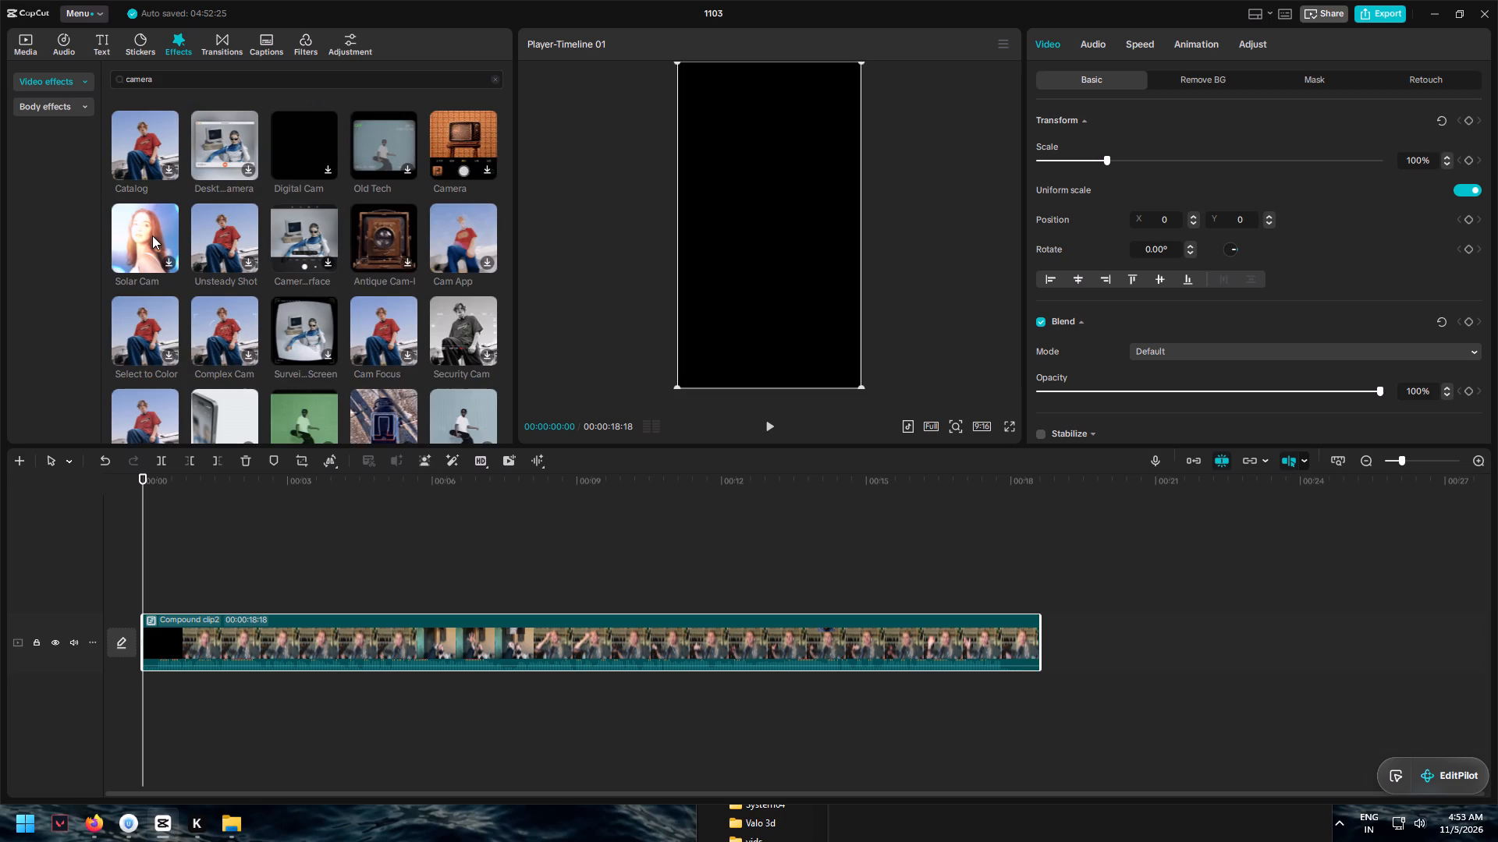
pyautogui.scroll(-1, 152, 235)
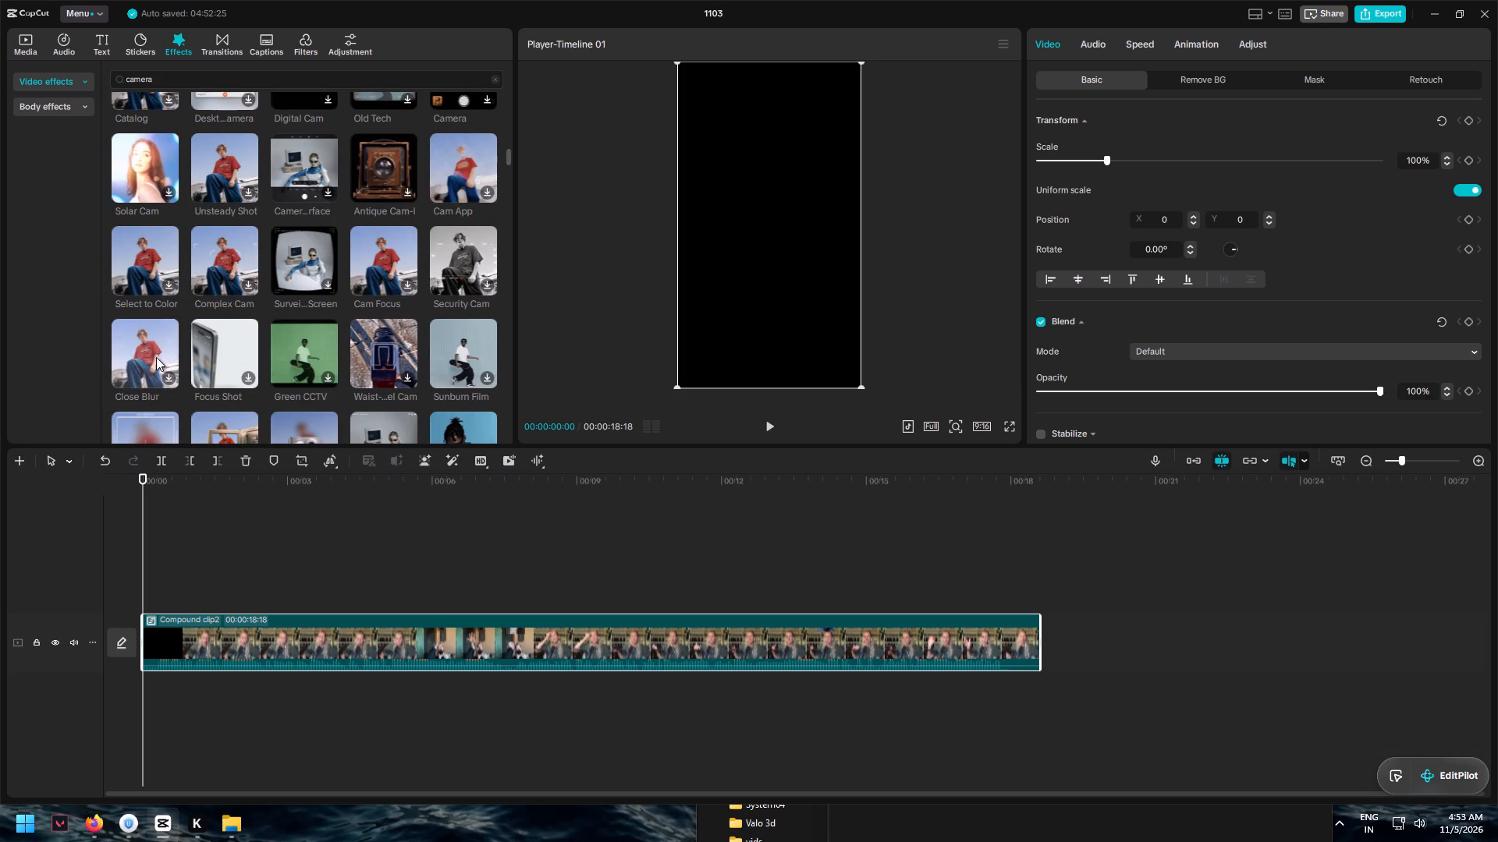
pyautogui.scroll(-2, 156, 357)
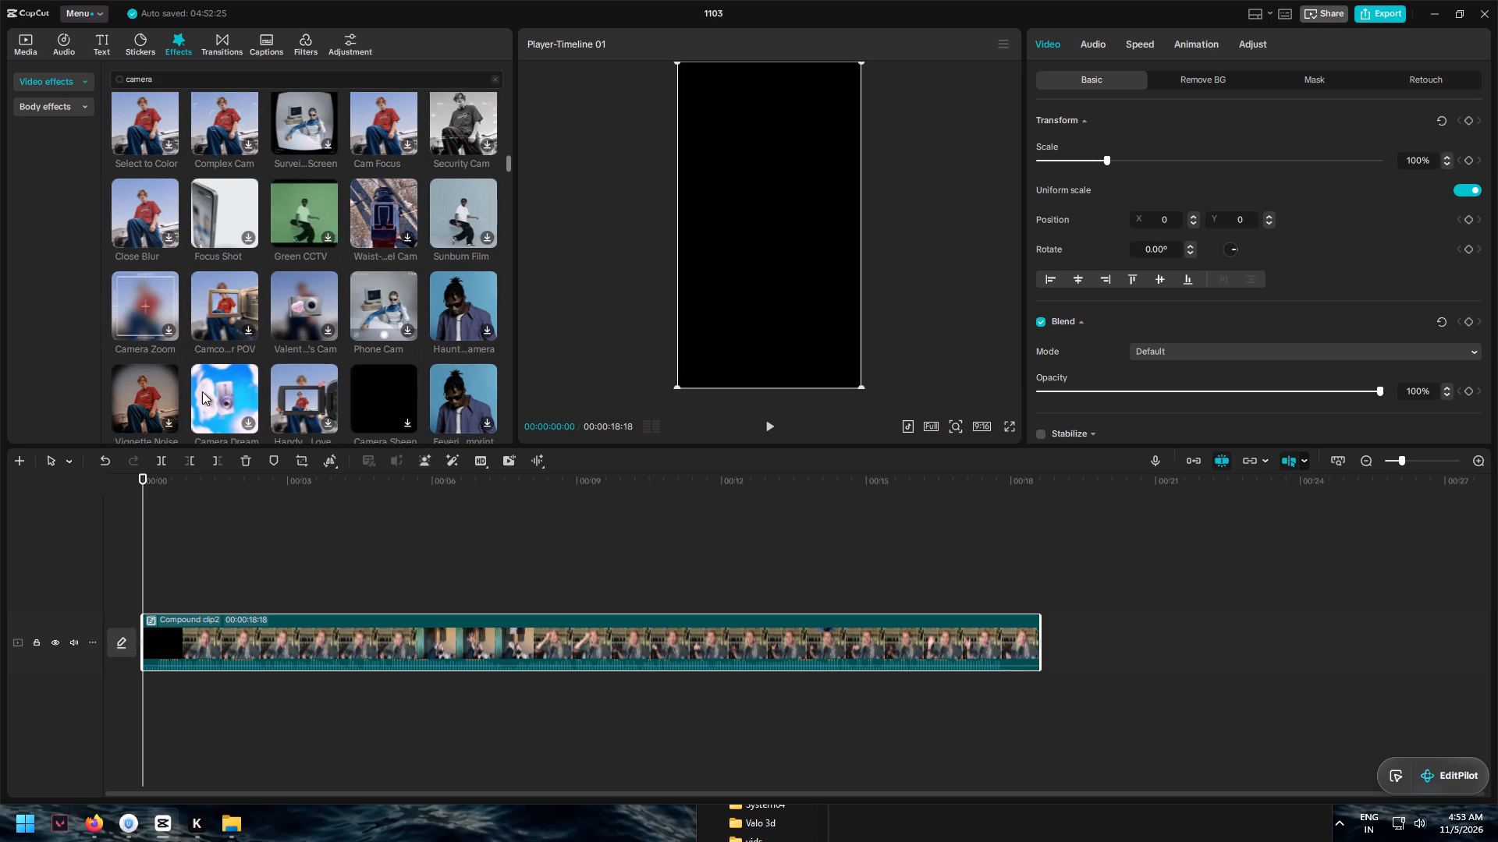
pyautogui.scroll(-2, 130, 392)
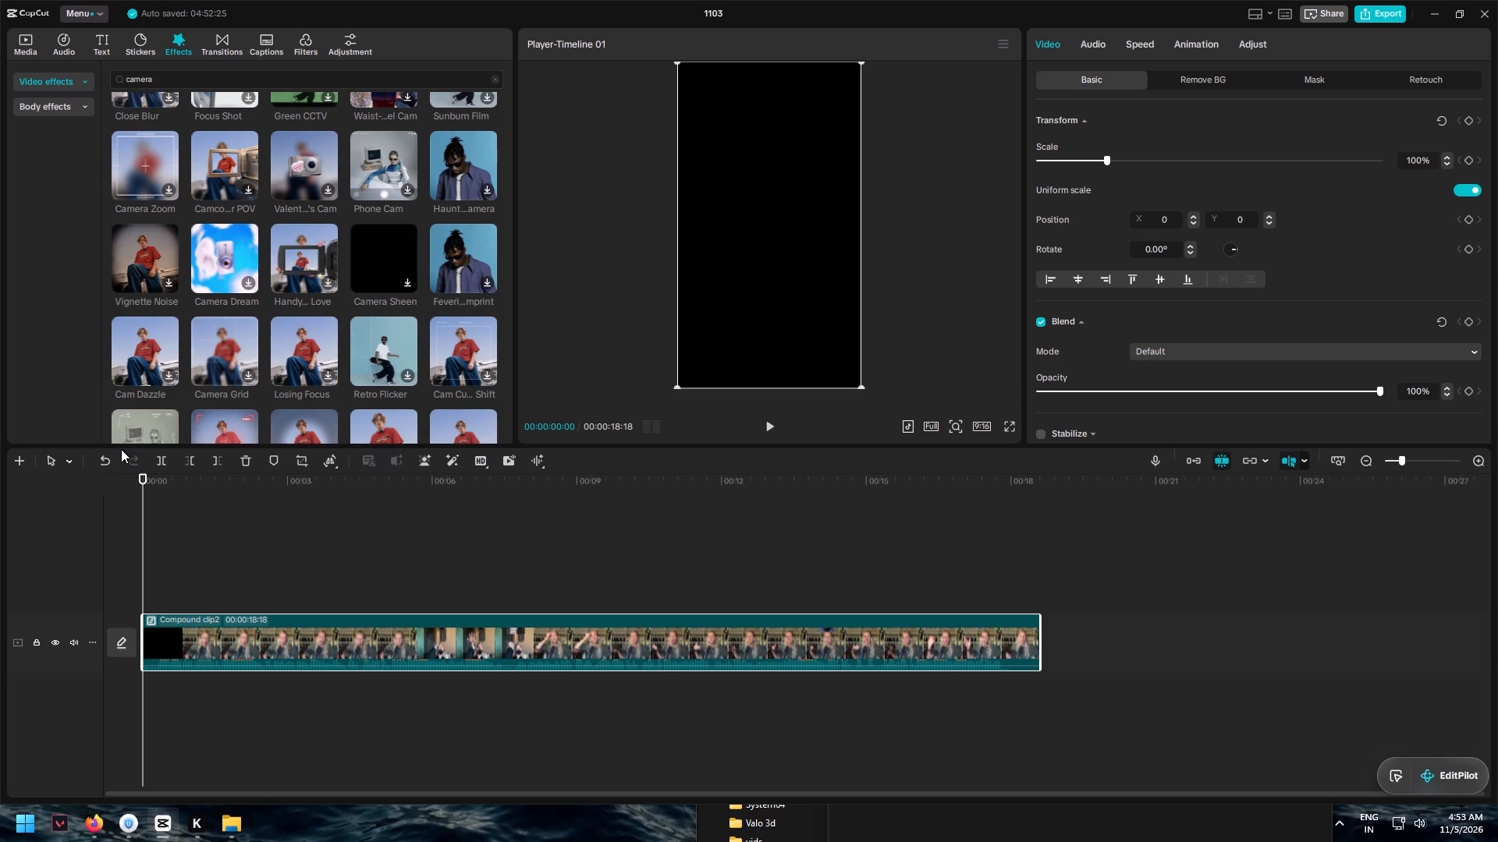
pyautogui.scroll(-1, 135, 440)
pyautogui.scroll(15, 269, 368)
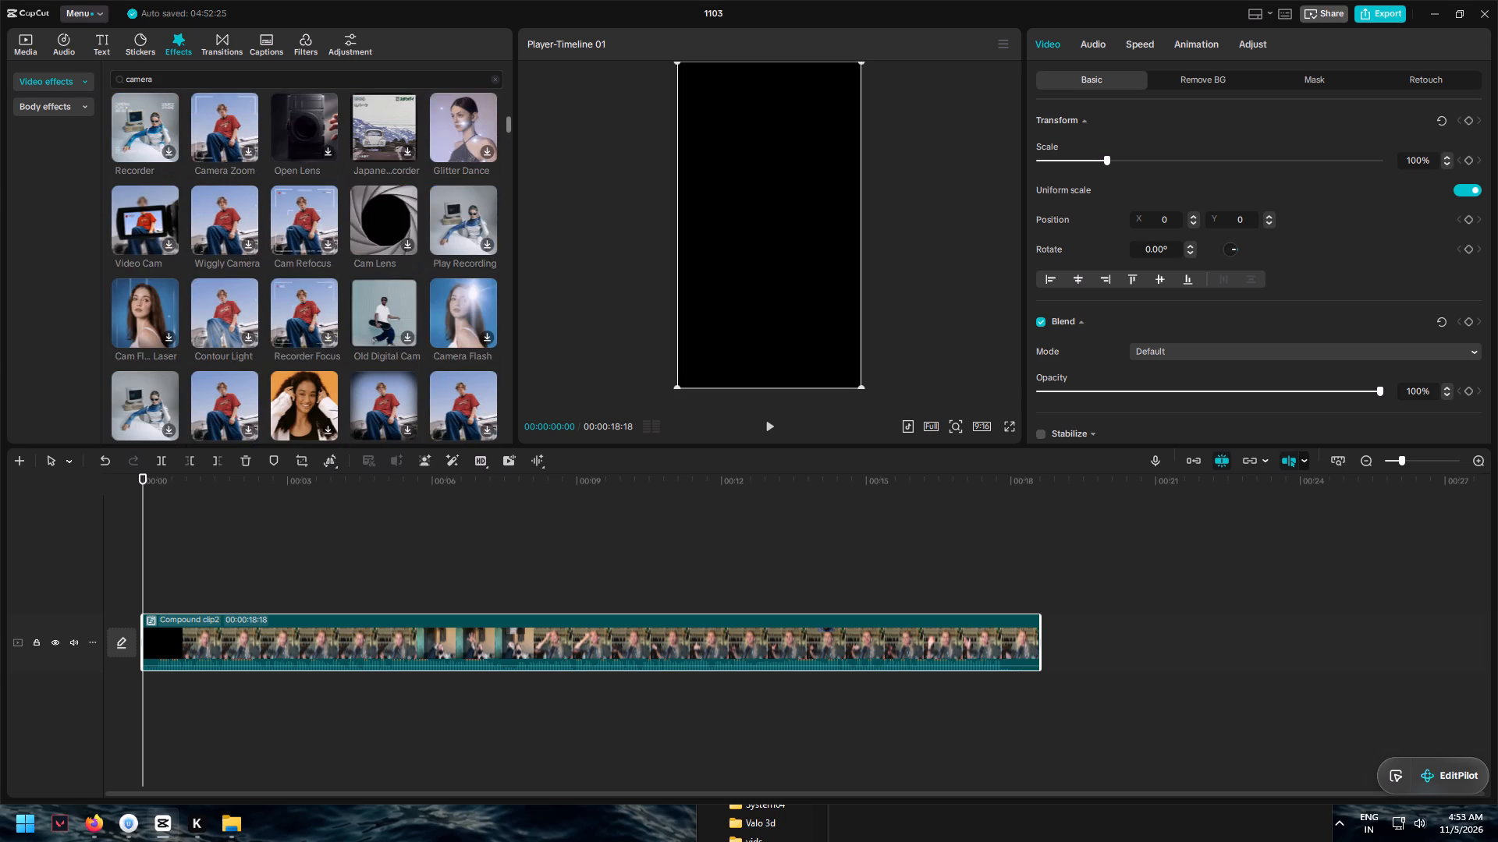
# Search the video effects for "camera flash" and place the Jitter Flash effect above the compound clip at the timeline start.
pyautogui.click(201, 72)
pyautogui.click(187, 166)
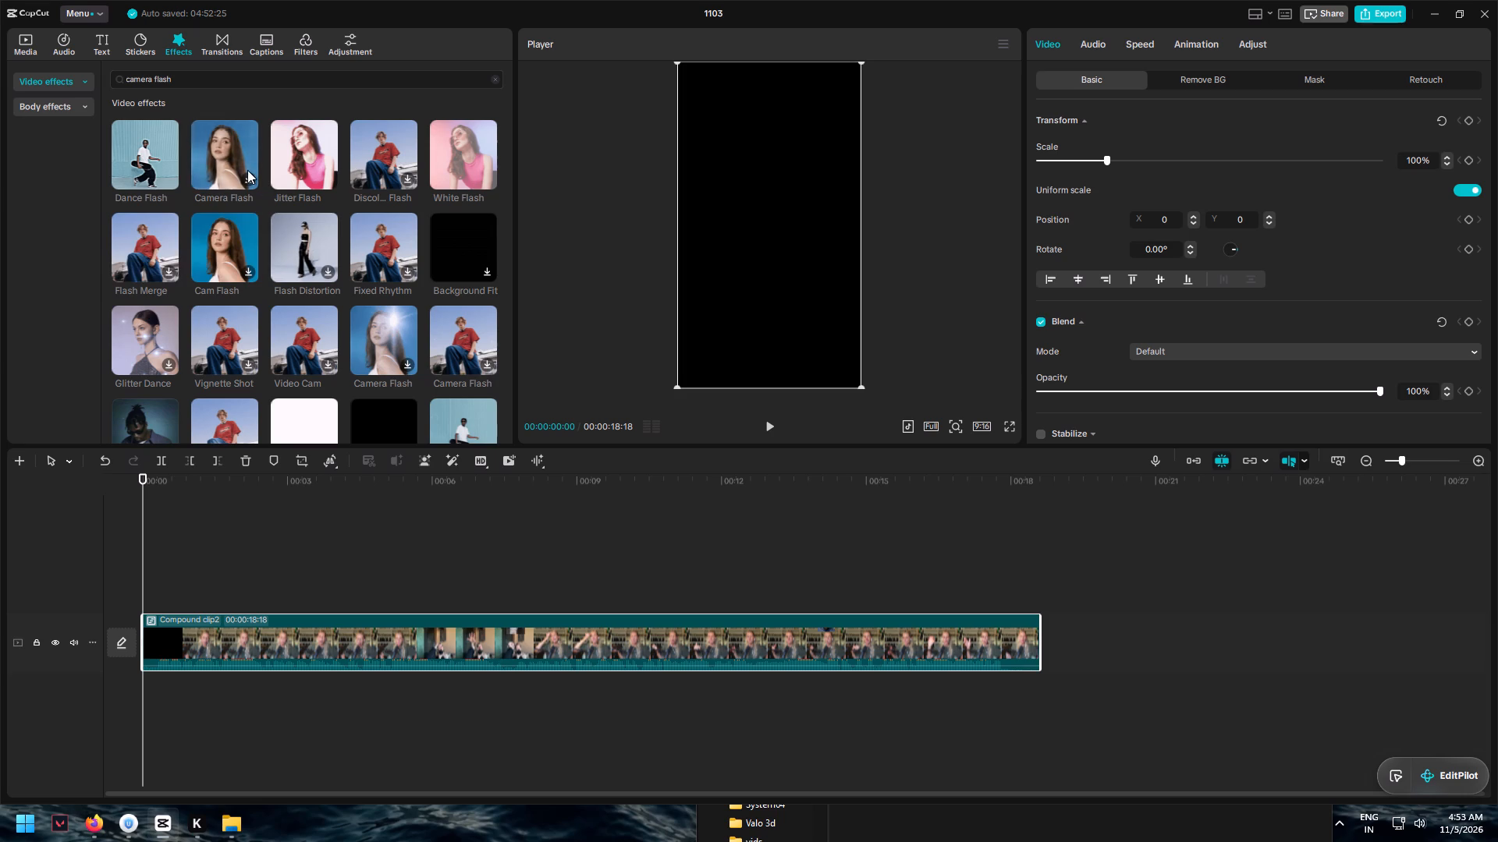
pyautogui.moveTo(322, 154); pyautogui.dragTo(296, 192)
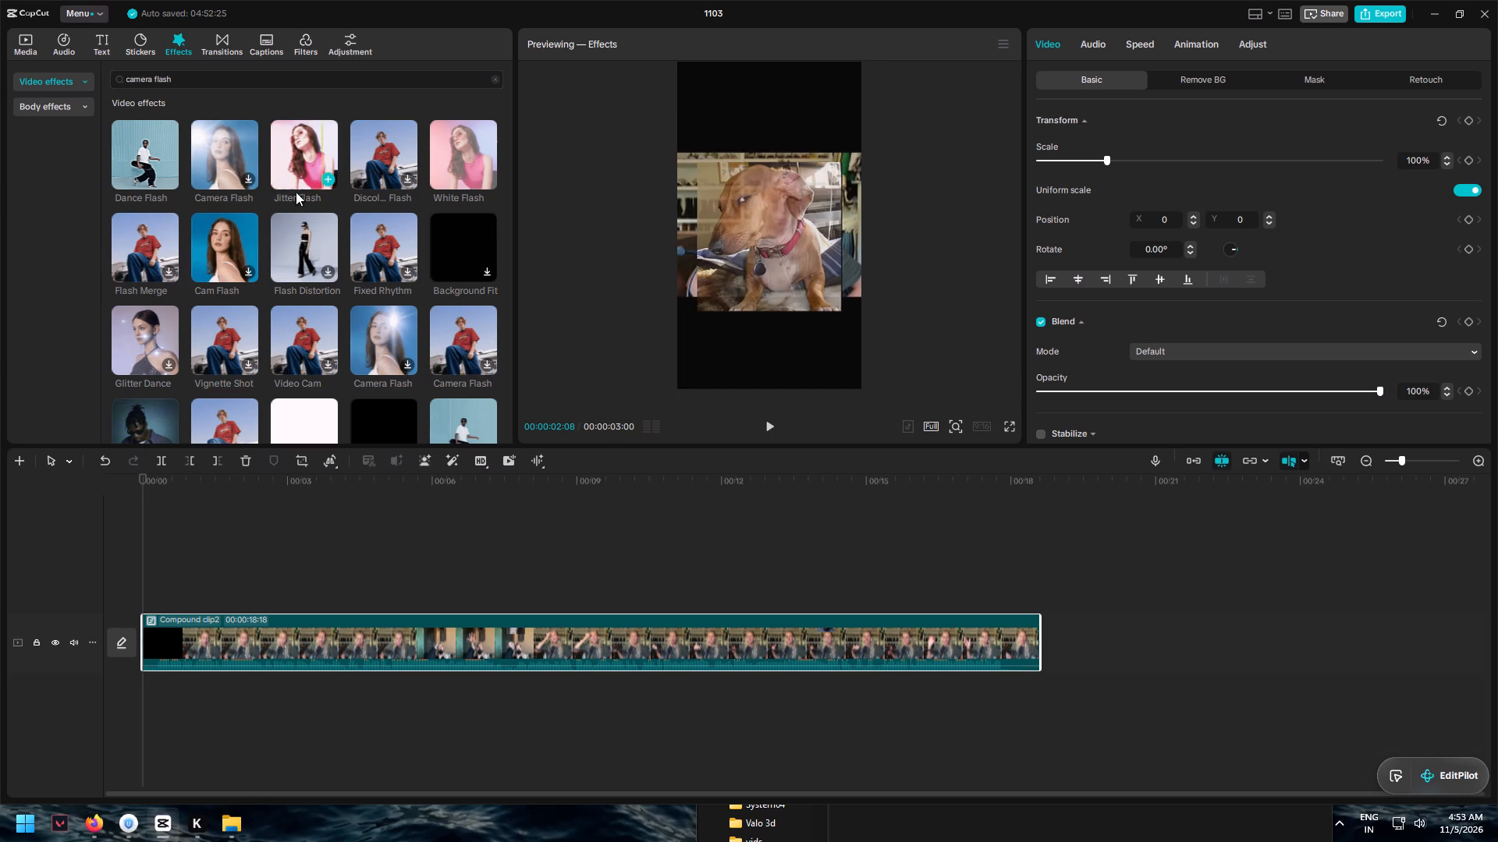
pyautogui.moveTo(296, 192); pyautogui.dragTo(144, 602)
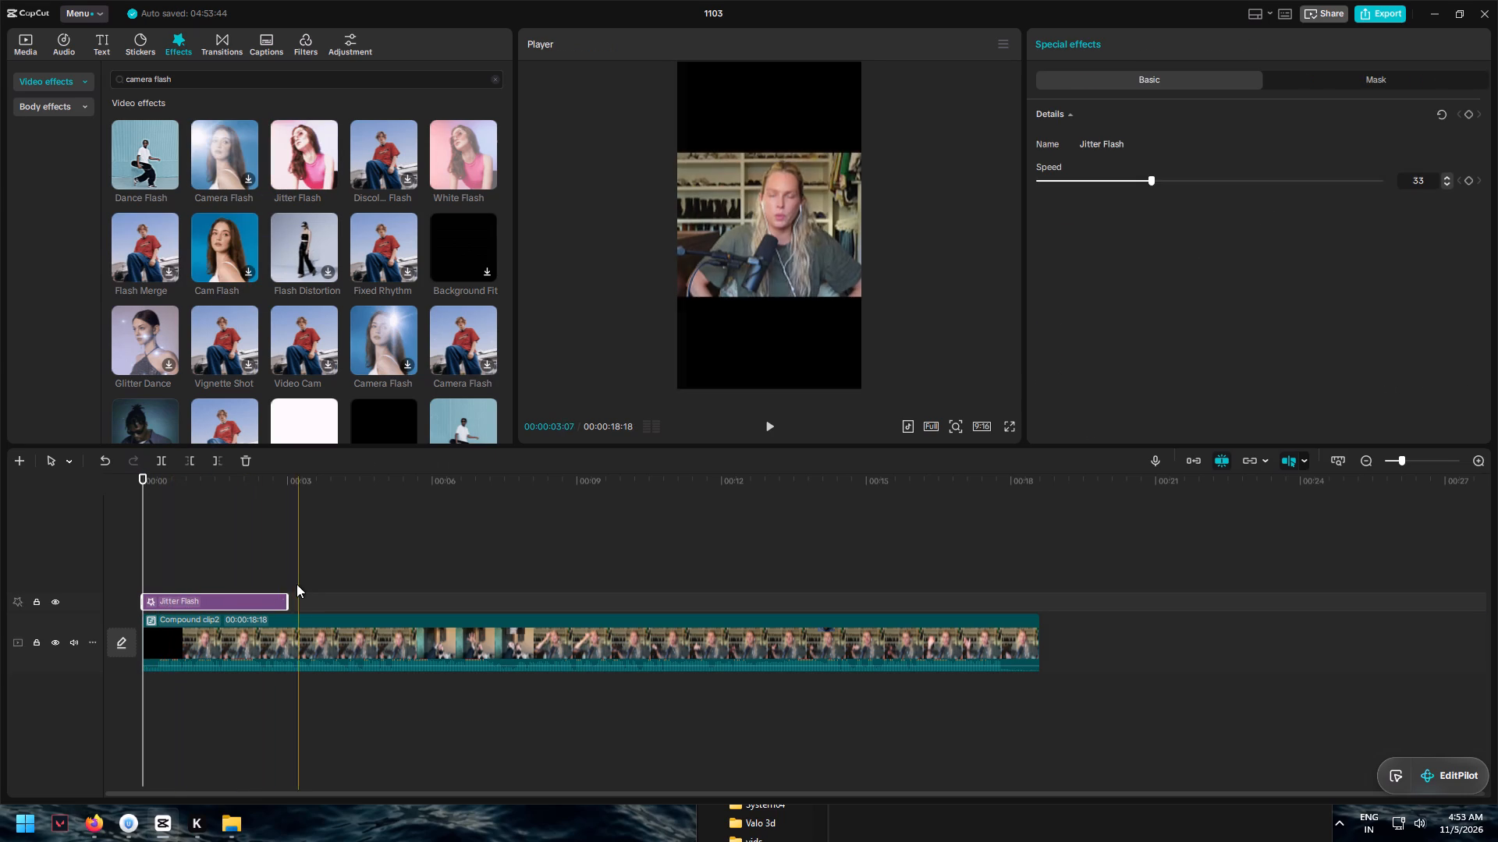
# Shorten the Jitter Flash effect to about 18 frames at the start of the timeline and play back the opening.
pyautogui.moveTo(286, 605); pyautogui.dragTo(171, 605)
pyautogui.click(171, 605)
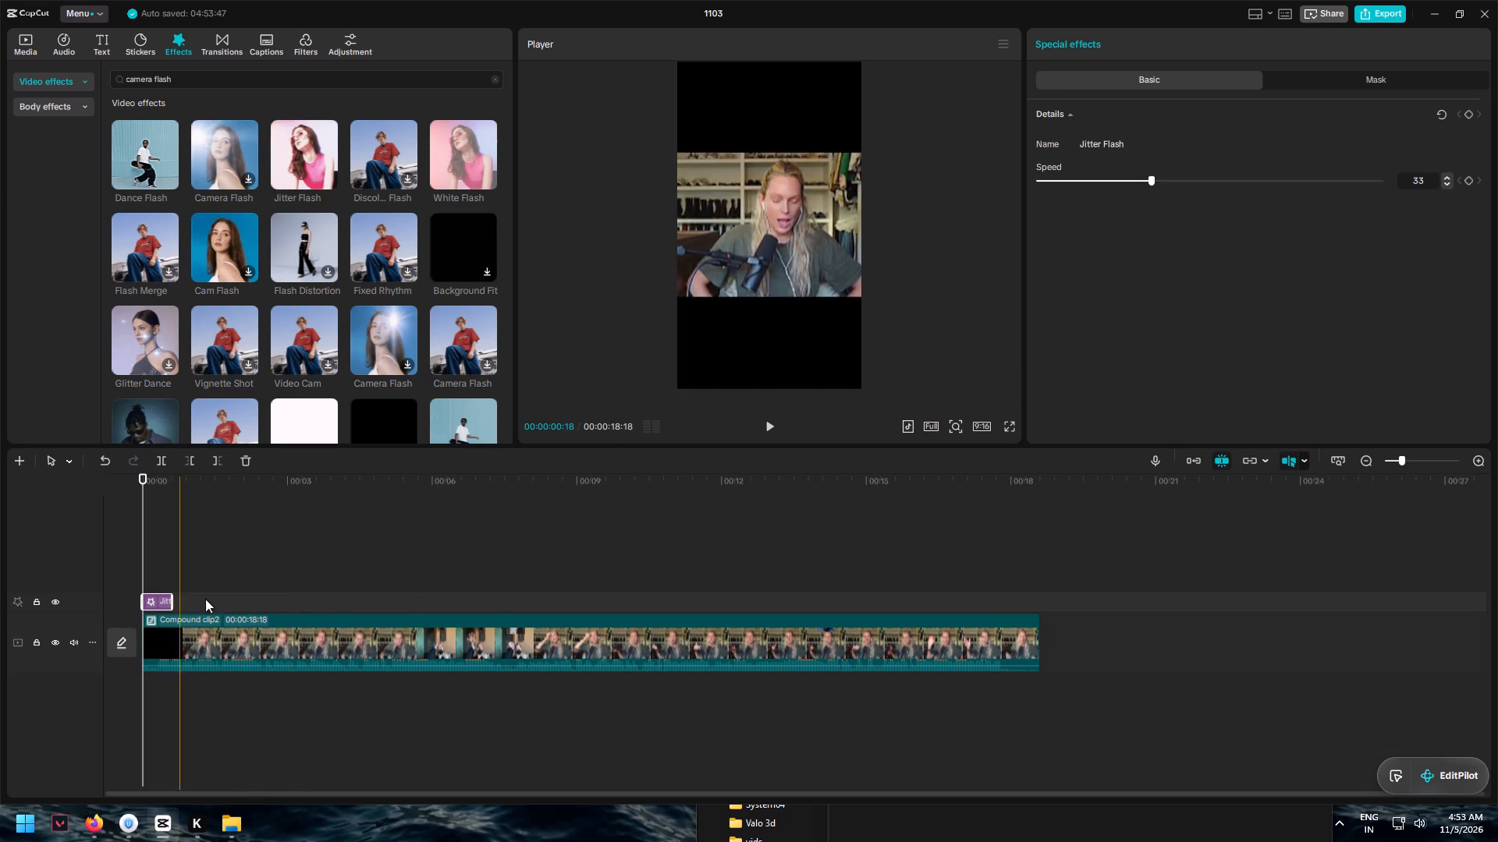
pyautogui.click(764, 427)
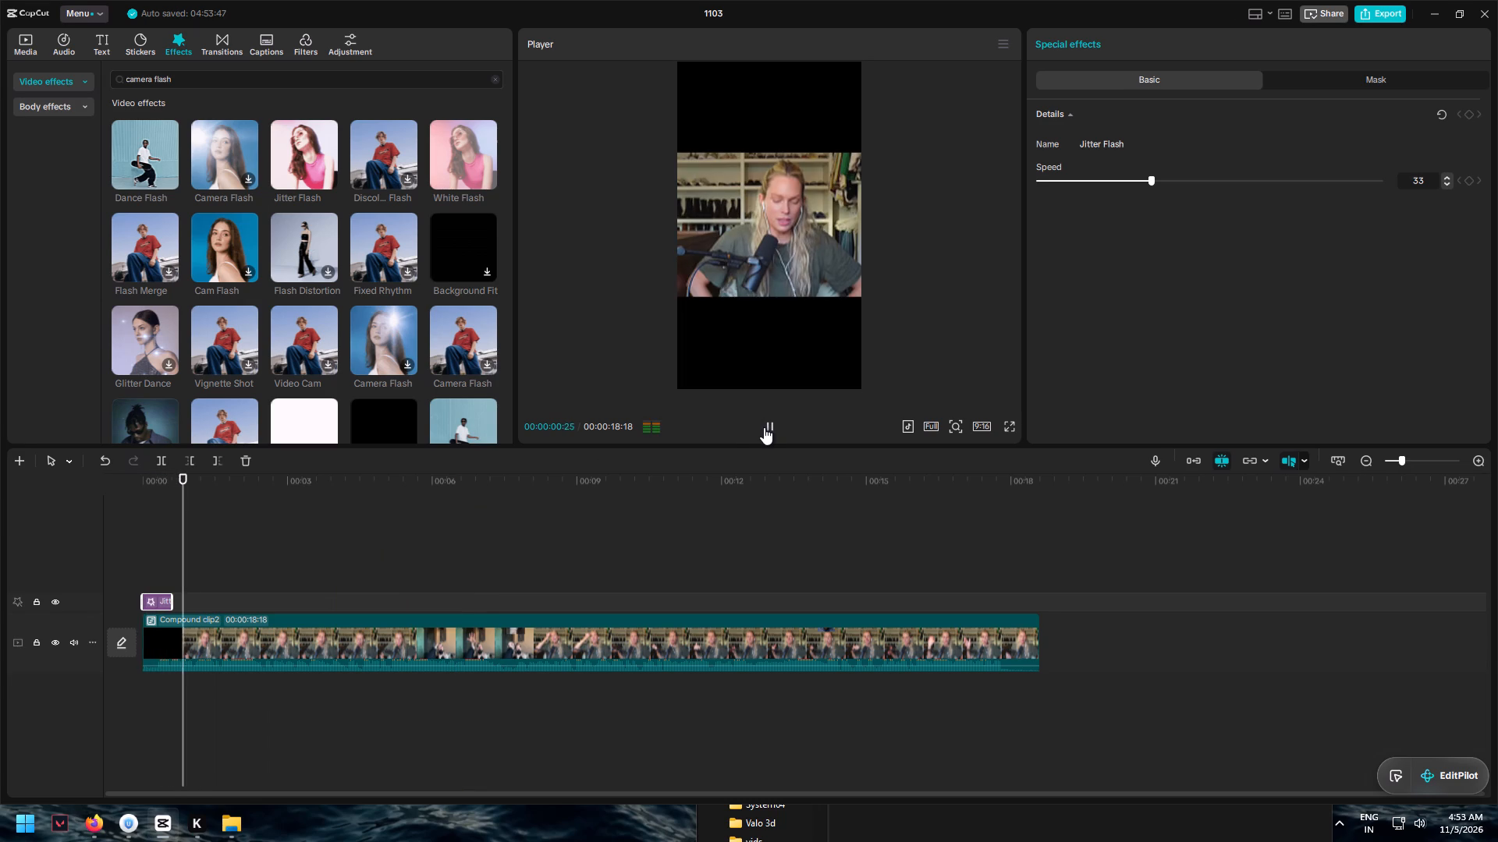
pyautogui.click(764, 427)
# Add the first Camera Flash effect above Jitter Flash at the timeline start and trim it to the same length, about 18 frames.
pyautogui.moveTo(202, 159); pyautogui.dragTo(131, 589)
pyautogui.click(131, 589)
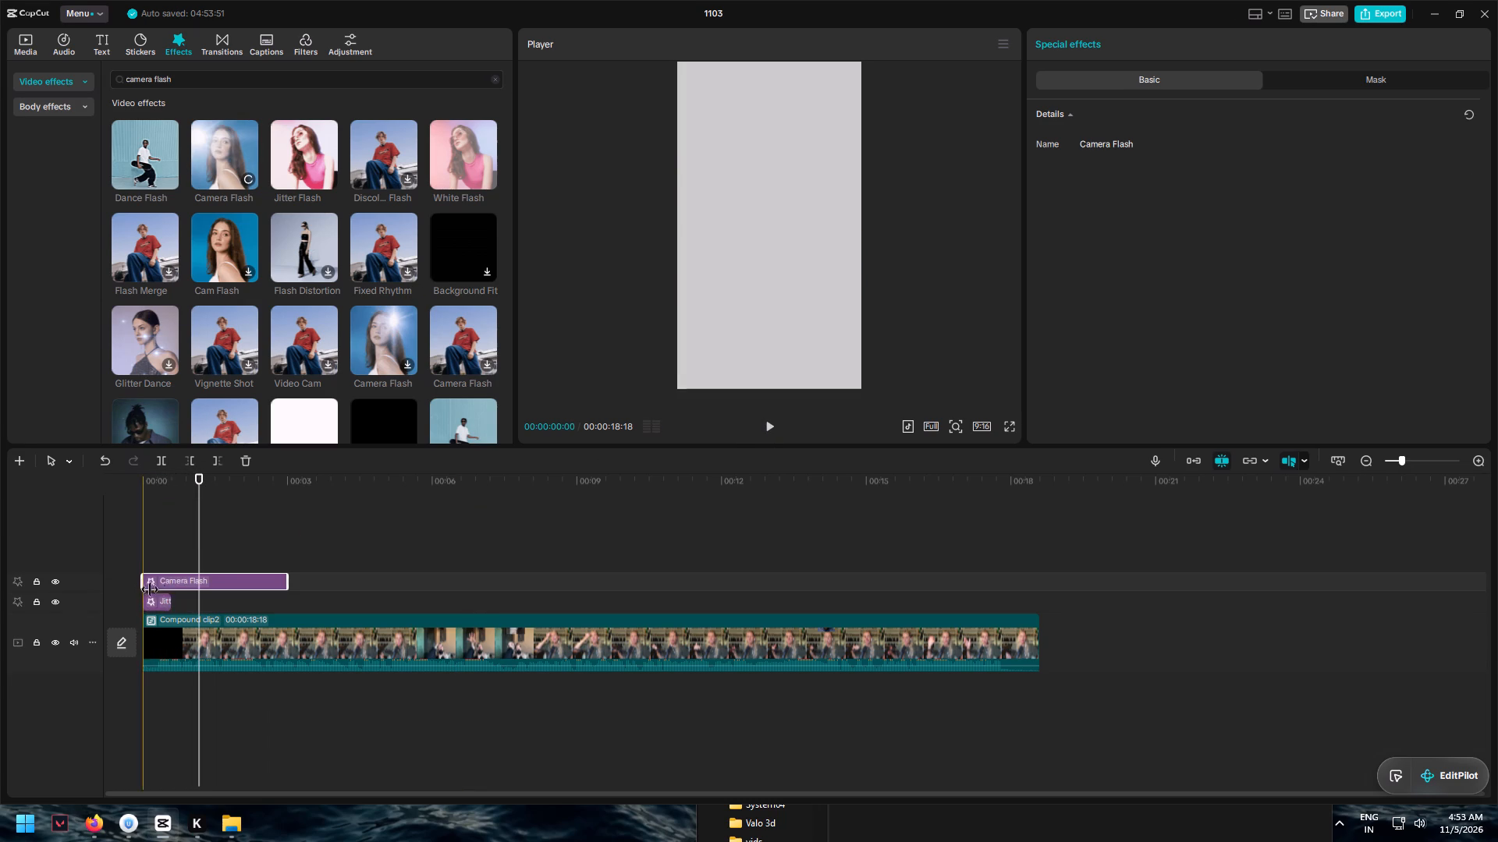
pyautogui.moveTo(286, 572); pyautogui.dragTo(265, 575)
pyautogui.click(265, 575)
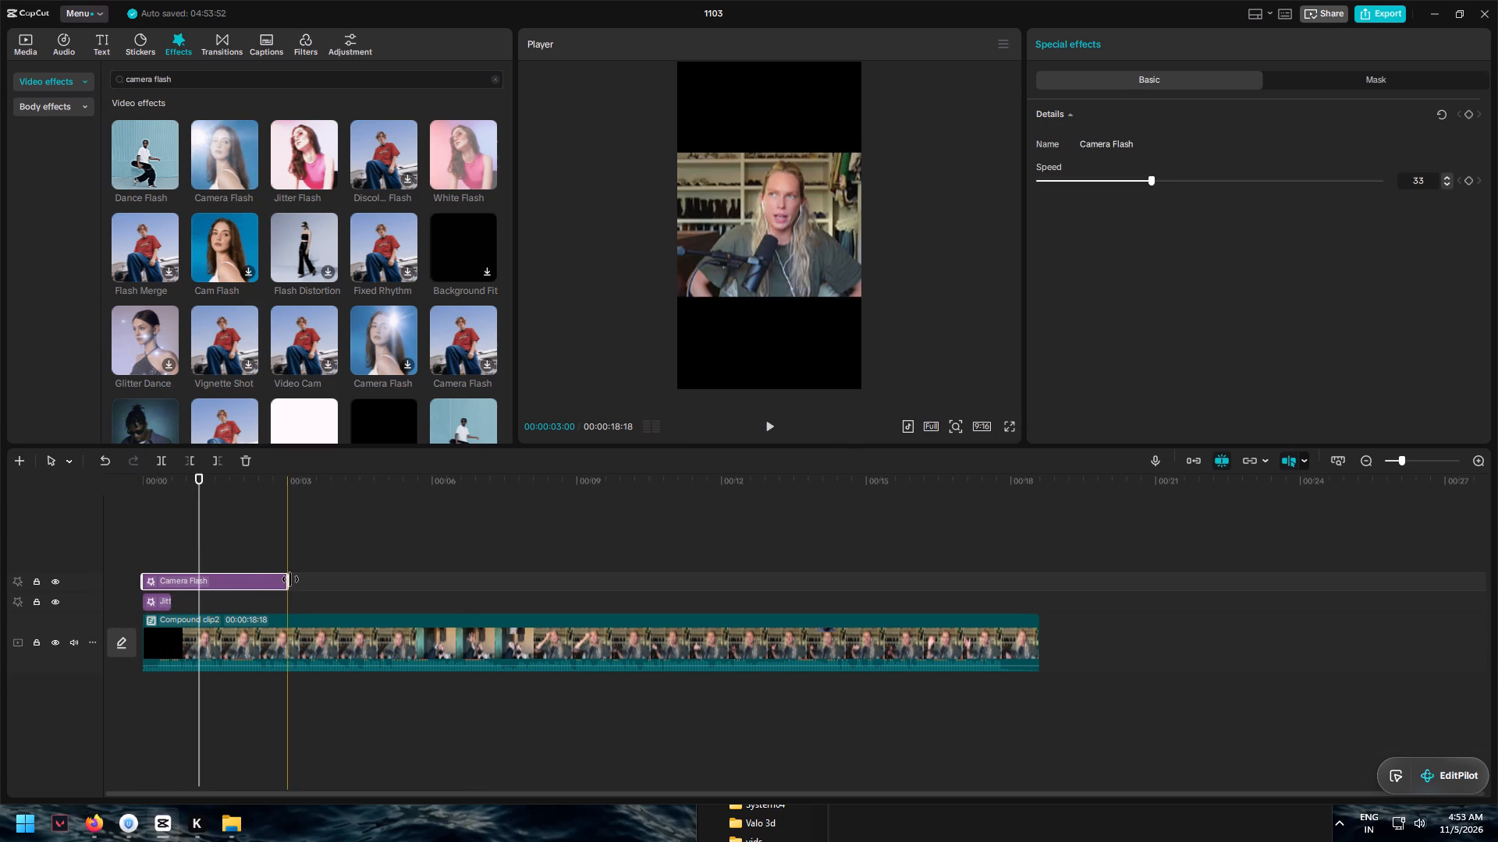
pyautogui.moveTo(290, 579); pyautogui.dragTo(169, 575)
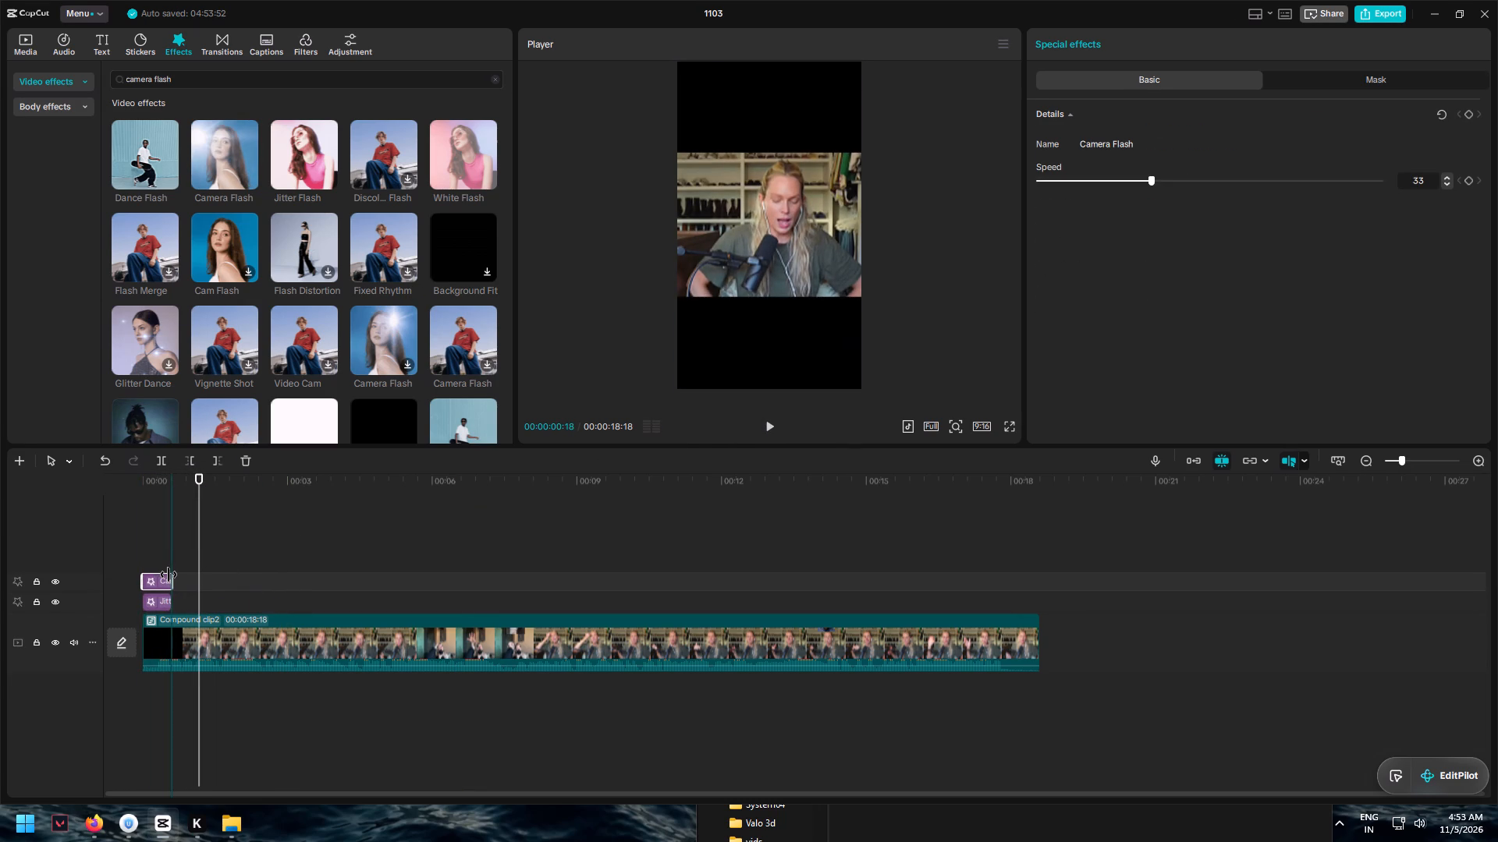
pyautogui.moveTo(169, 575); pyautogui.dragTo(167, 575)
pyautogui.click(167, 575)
# Delete the Jitter Flash effect from the timeline and play back the opening with Camera Flash.
pyautogui.click(157, 604)
pyautogui.rightClick(157, 604)
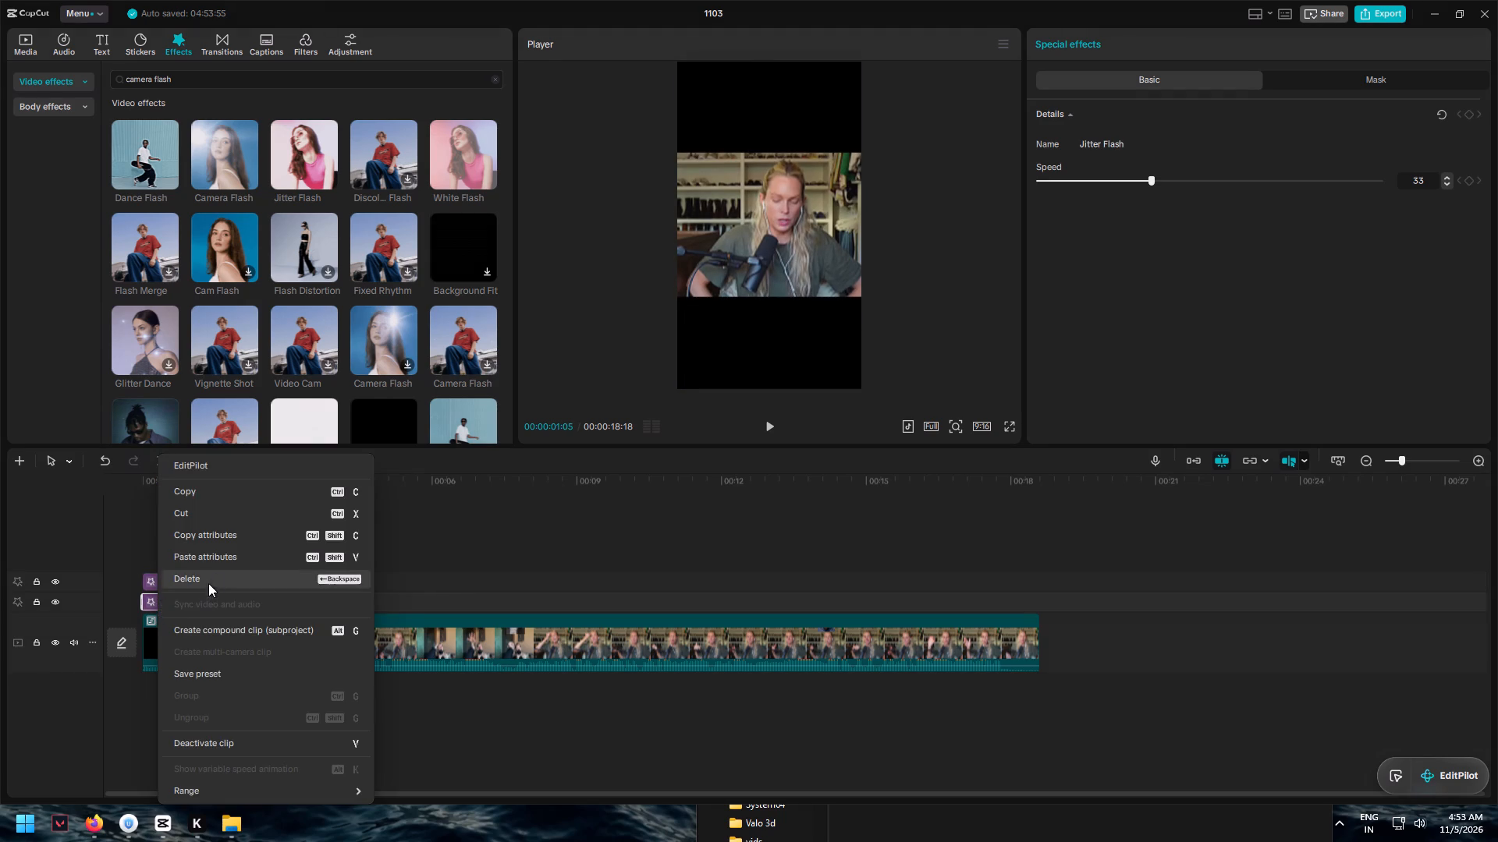
pyautogui.click(208, 586)
pyautogui.click(138, 519)
pyautogui.doubleClick(147, 536)
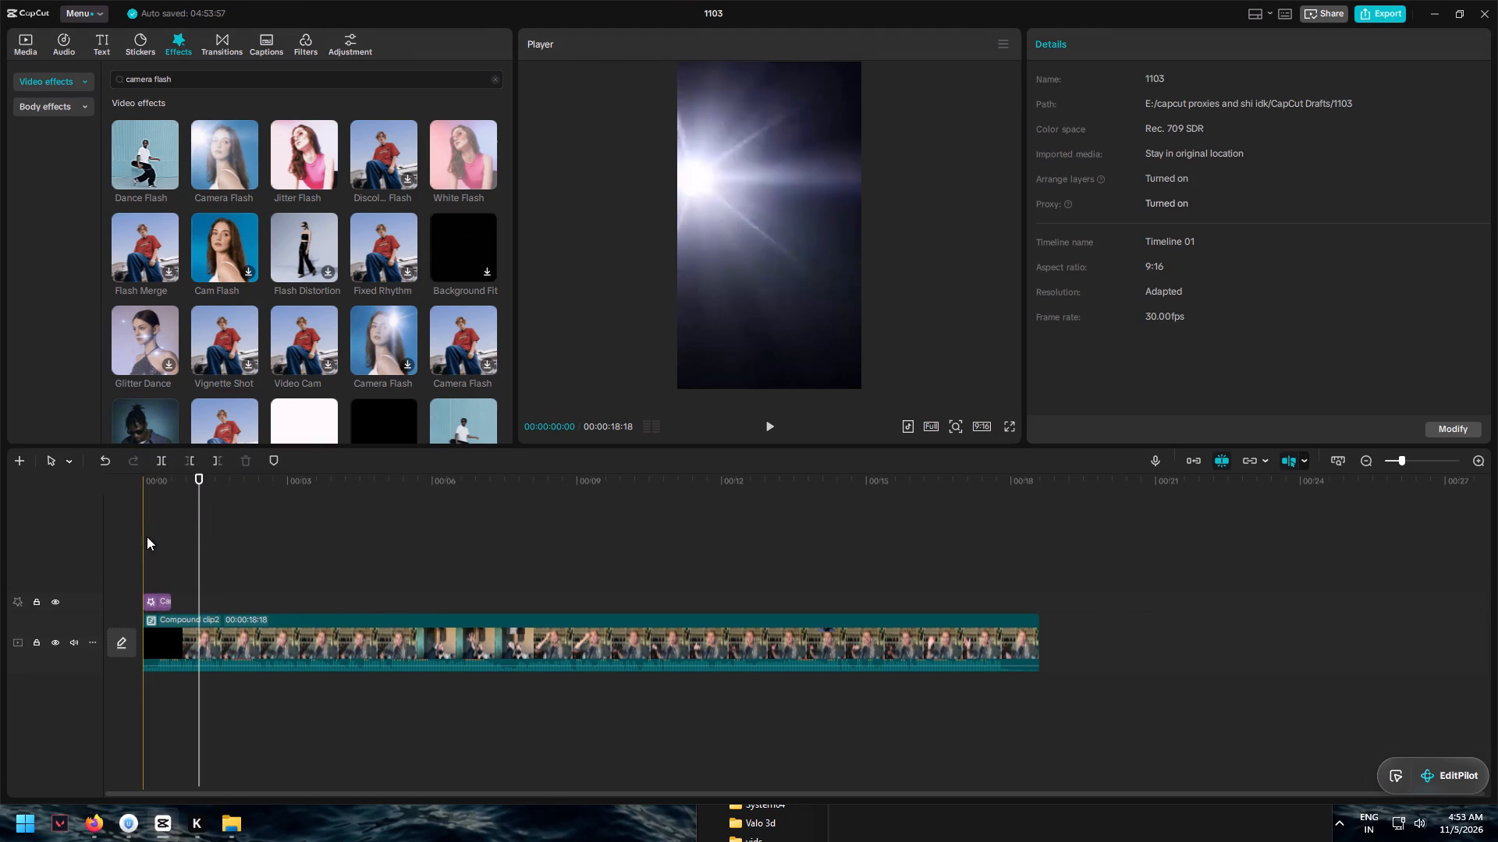
pyautogui.click(769, 423)
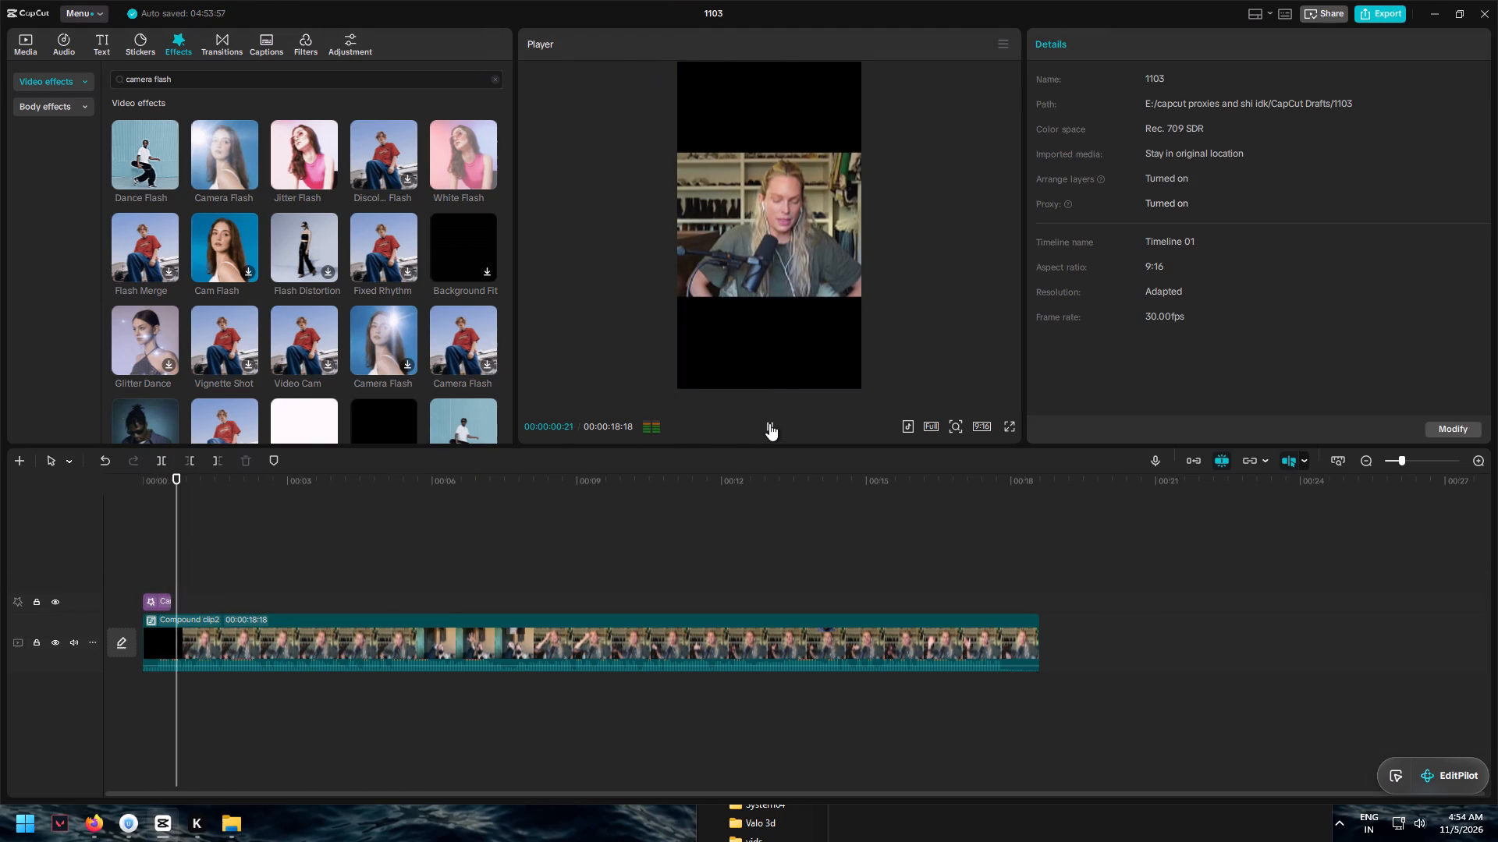
pyautogui.click(769, 423)
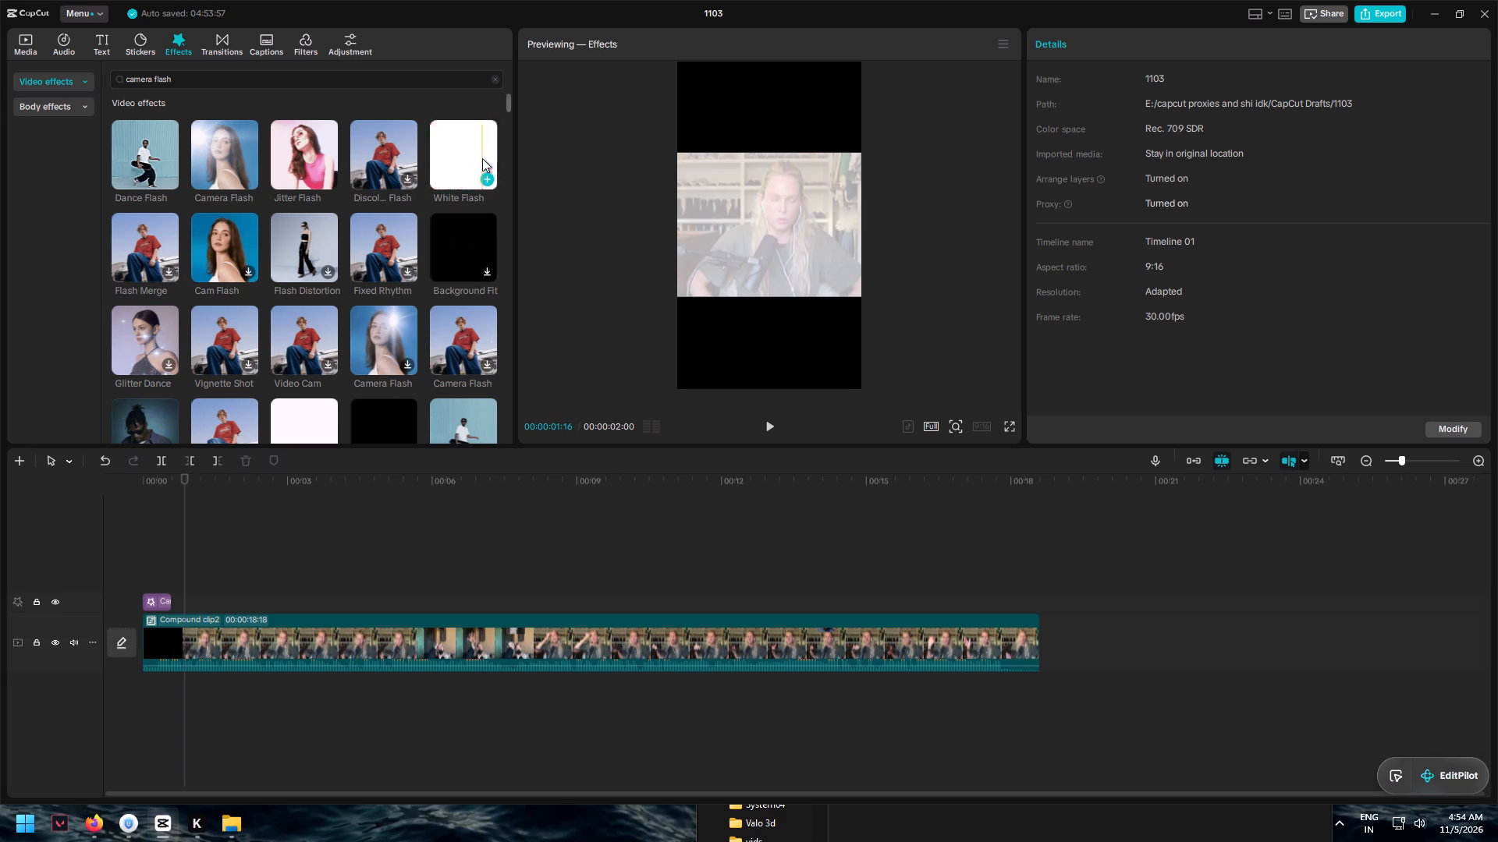
# Add the White Flash effect above Camera Flash at the timeline start and shorten it to about half a second.
pyautogui.moveTo(467, 158); pyautogui.dragTo(127, 590)
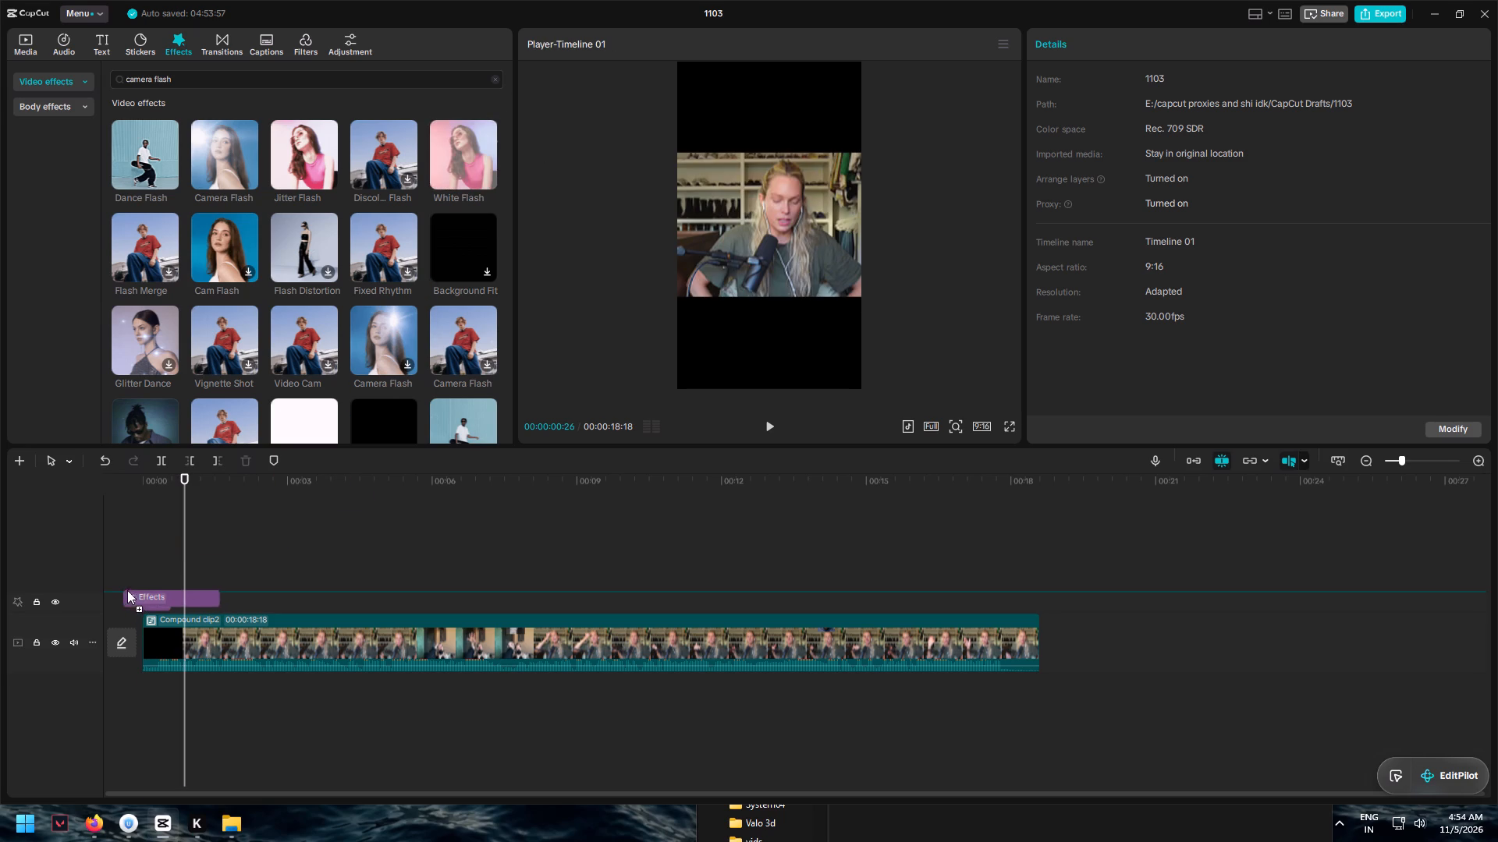
pyautogui.moveTo(127, 590); pyautogui.dragTo(130, 584)
pyautogui.moveTo(241, 578); pyautogui.dragTo(169, 578)
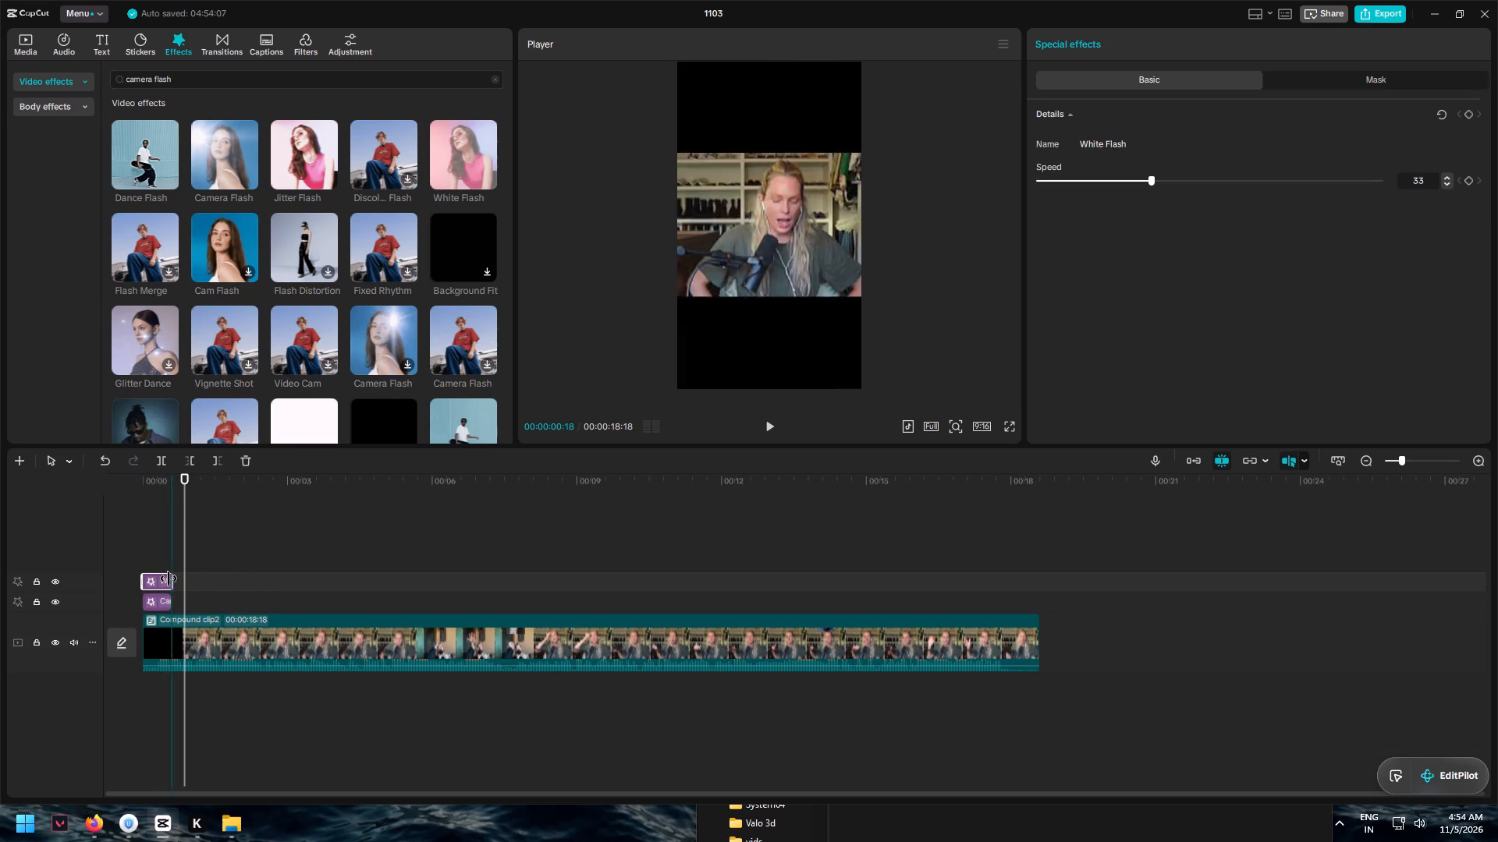
pyautogui.moveTo(169, 578); pyautogui.dragTo(163, 579)
pyautogui.click(163, 579)
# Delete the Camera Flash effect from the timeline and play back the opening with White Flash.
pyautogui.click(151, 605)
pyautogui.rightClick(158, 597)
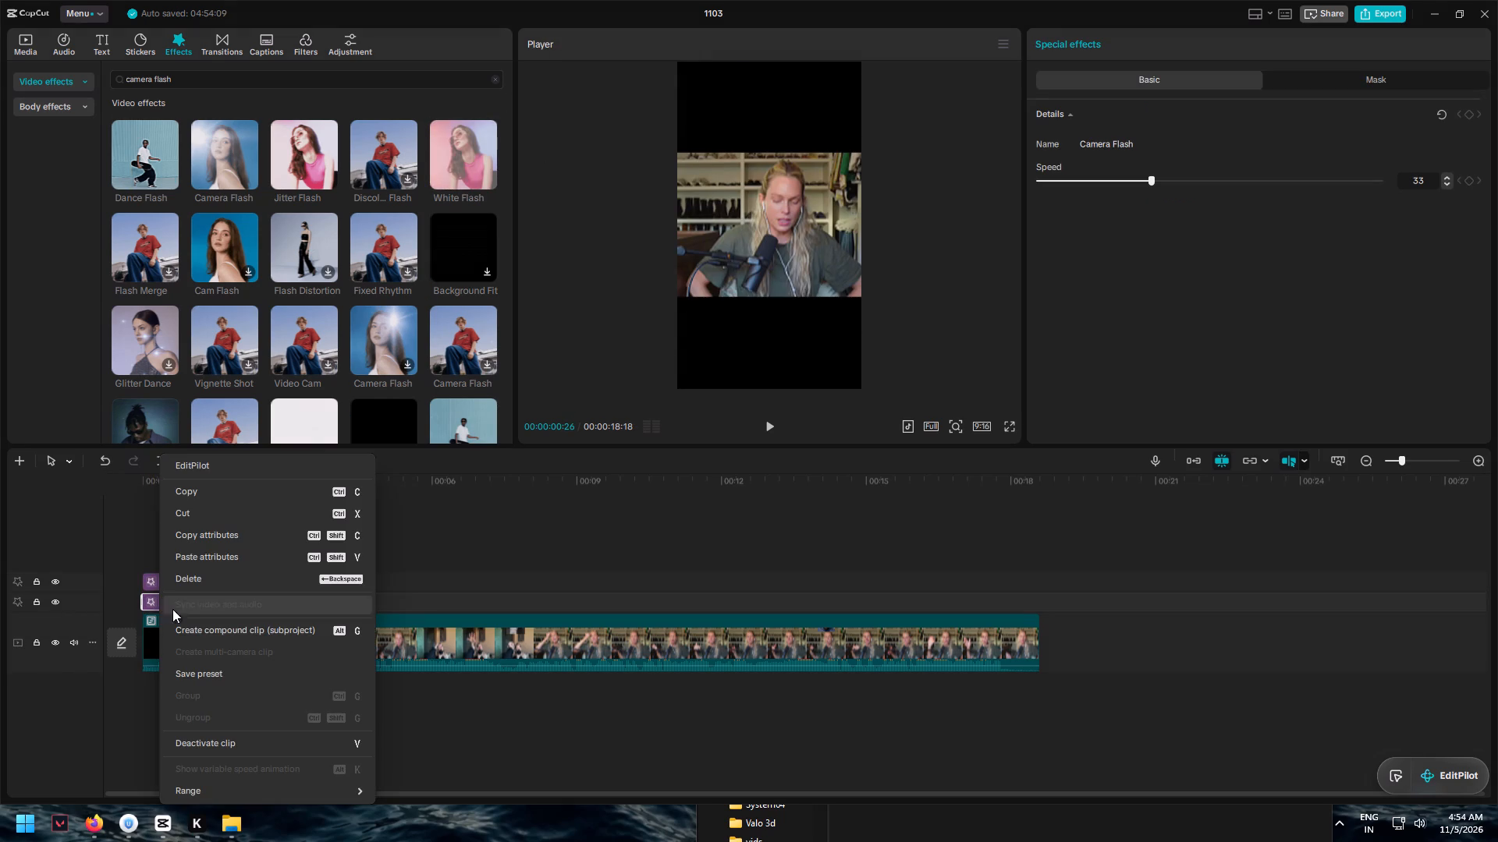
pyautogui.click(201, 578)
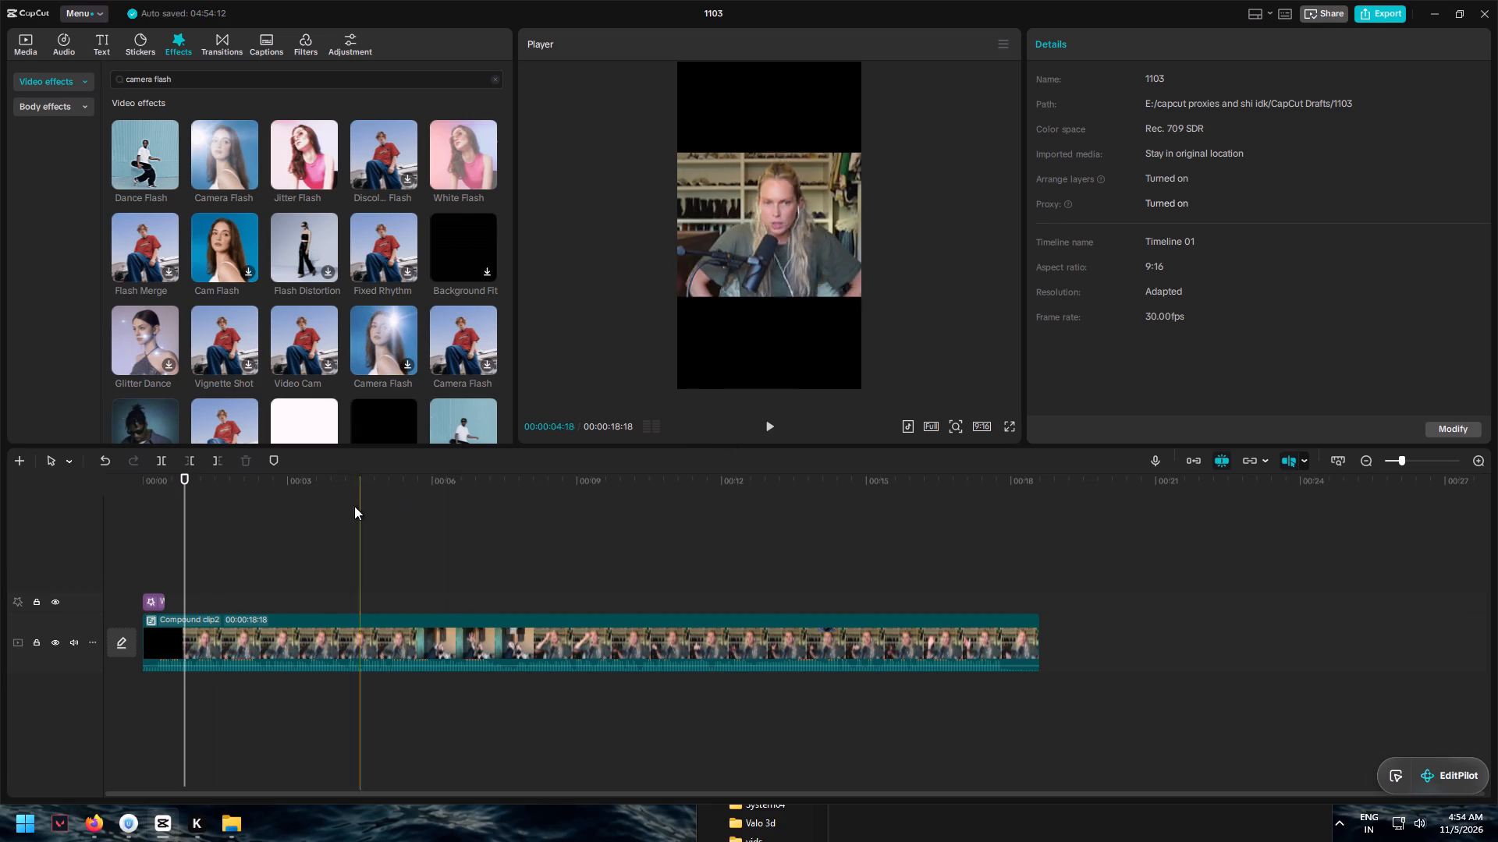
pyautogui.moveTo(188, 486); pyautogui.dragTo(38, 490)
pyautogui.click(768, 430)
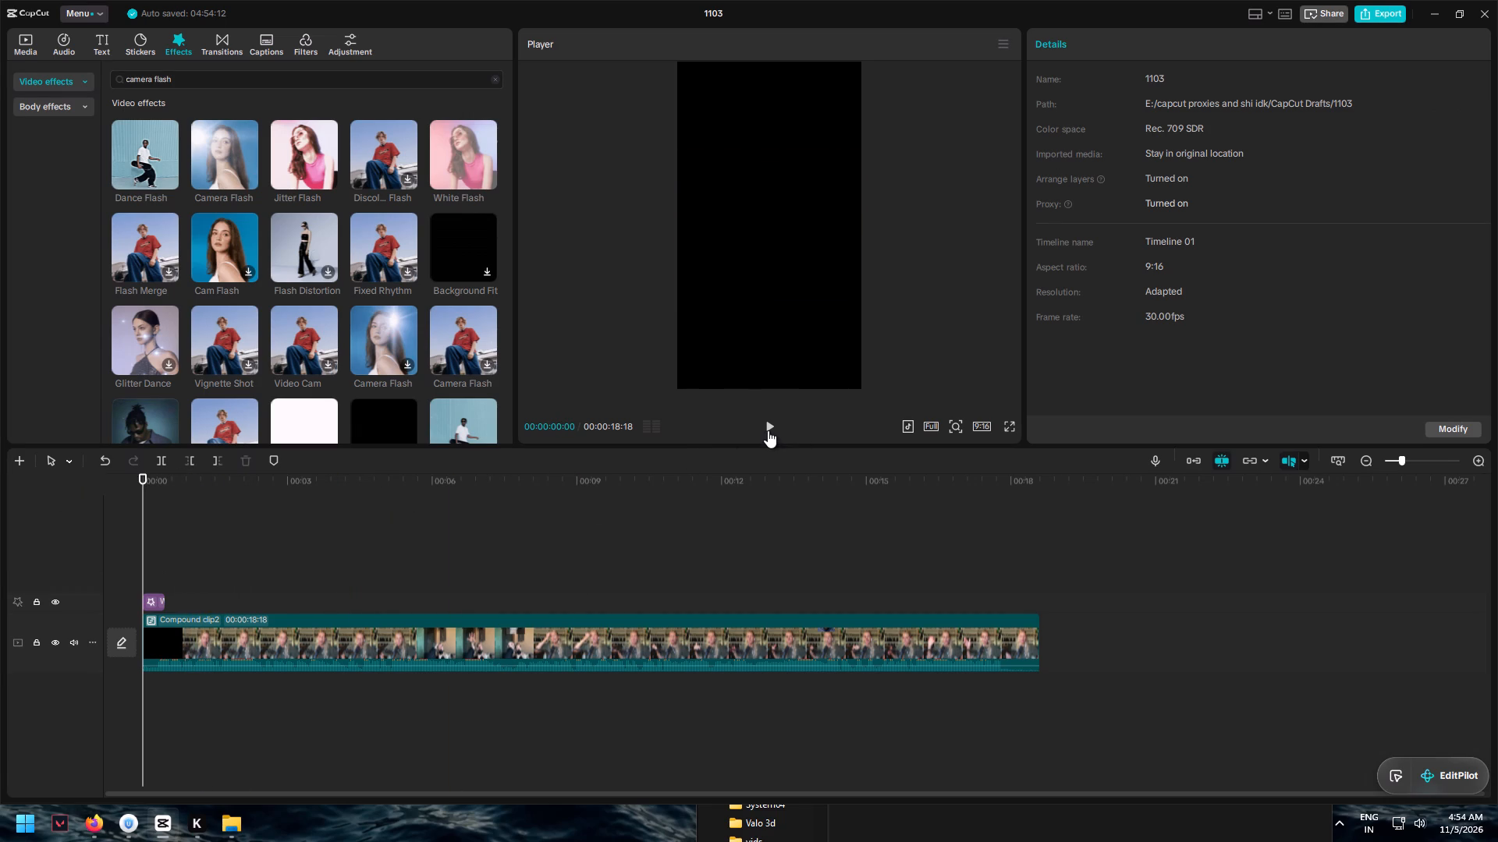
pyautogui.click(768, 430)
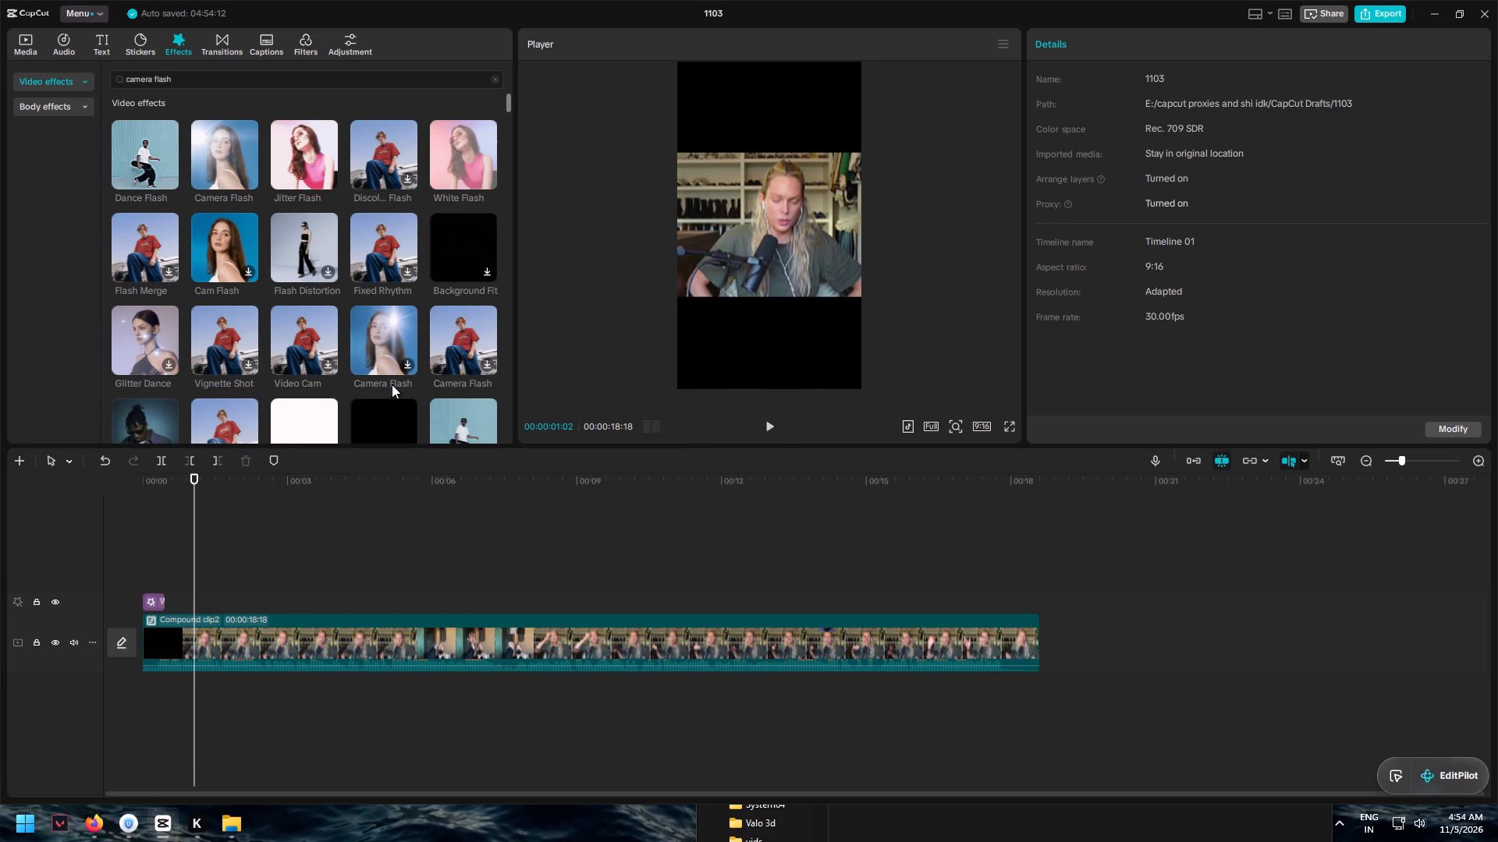
# Add the imported camera-shutter MP3 sound on an audio track beneath the compound clip, at the timeline start.
pyautogui.click(23, 46)
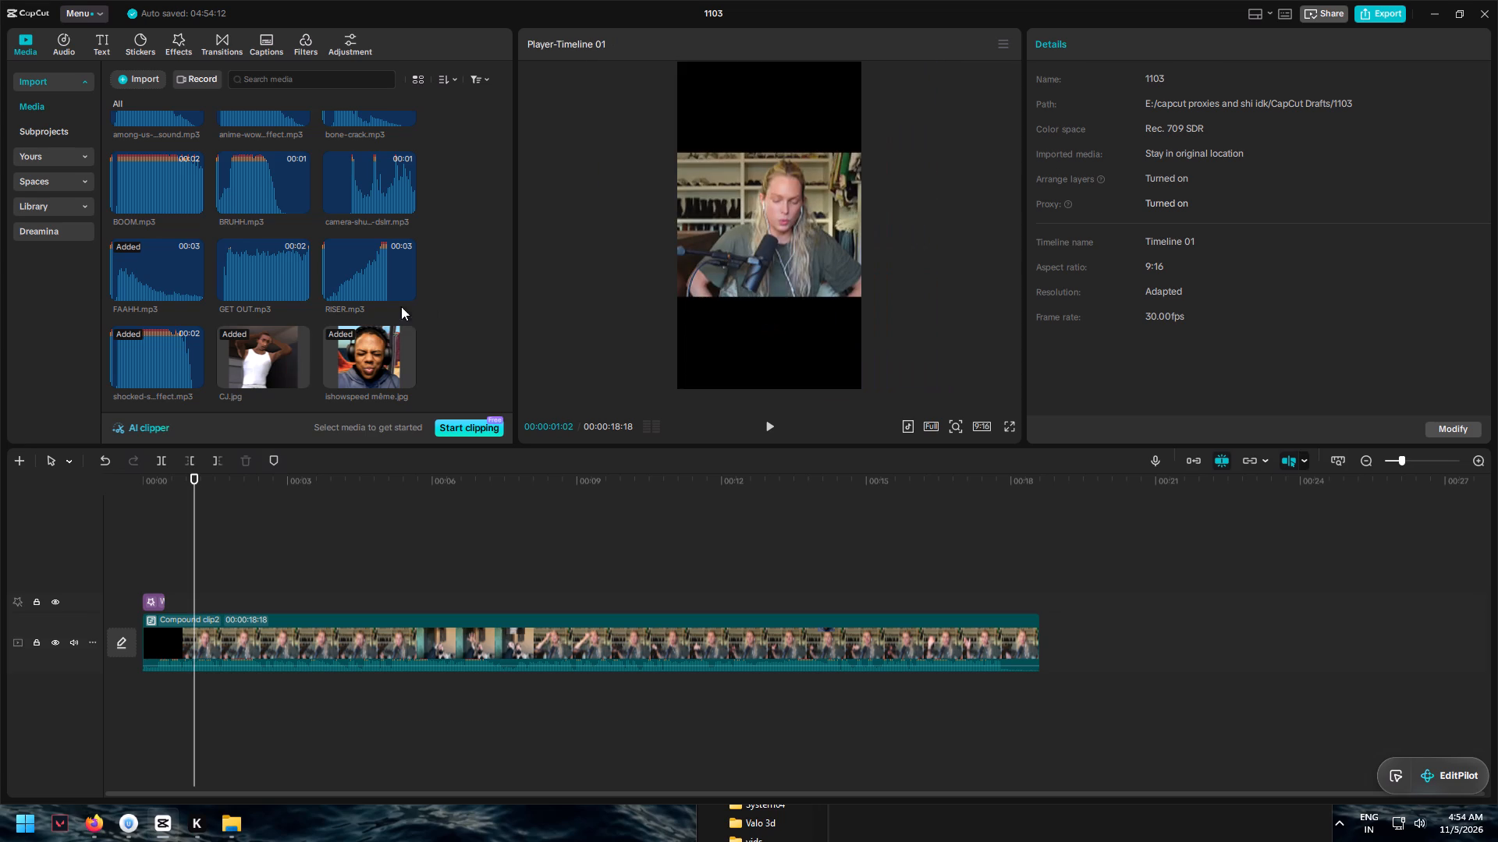
pyautogui.moveTo(360, 188); pyautogui.dragTo(162, 621)
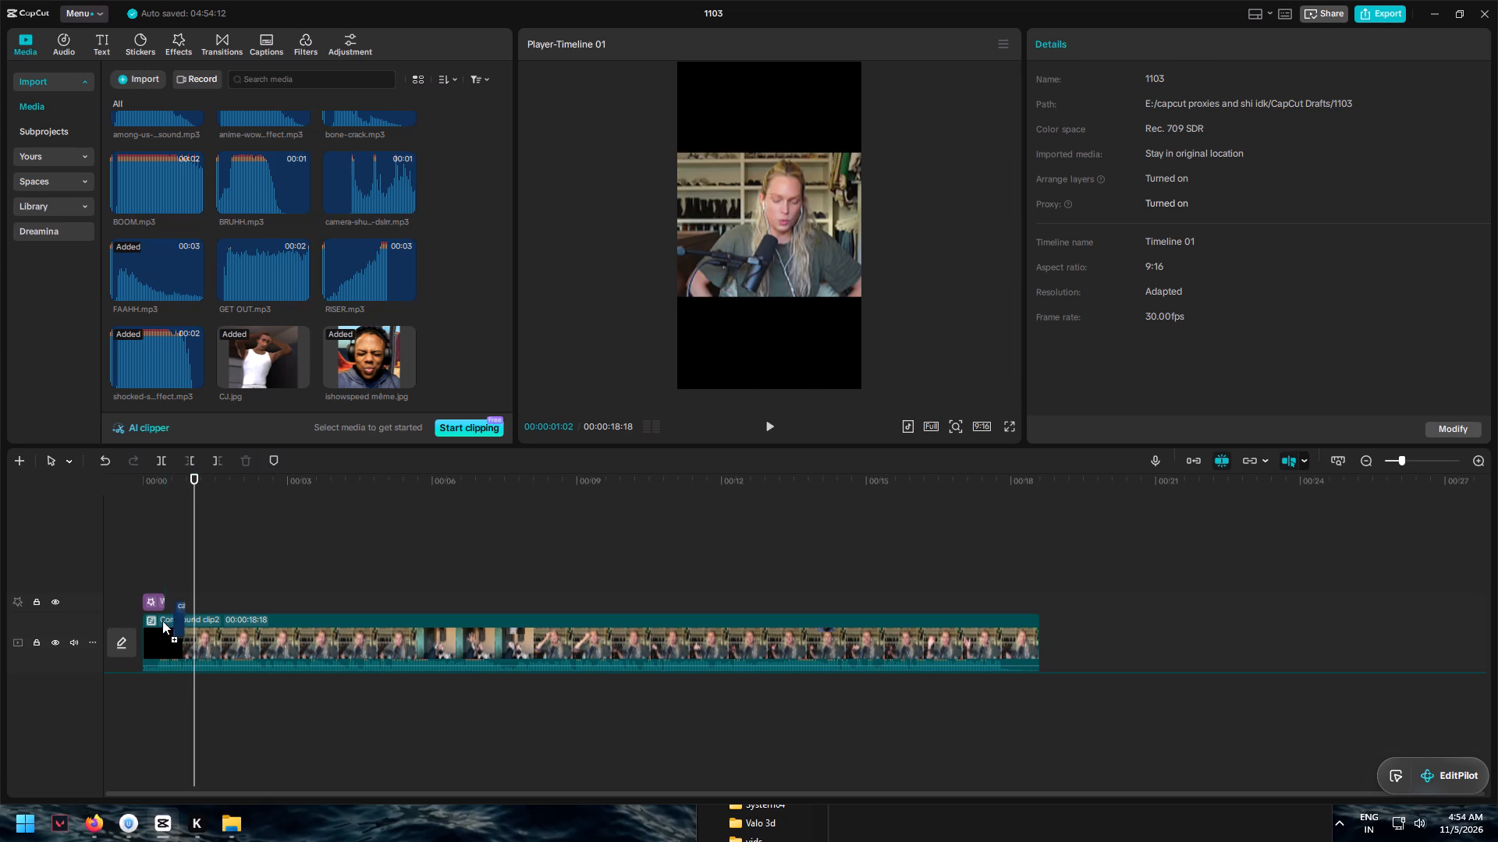
pyautogui.moveTo(162, 621); pyautogui.dragTo(147, 690)
pyautogui.click(147, 690)
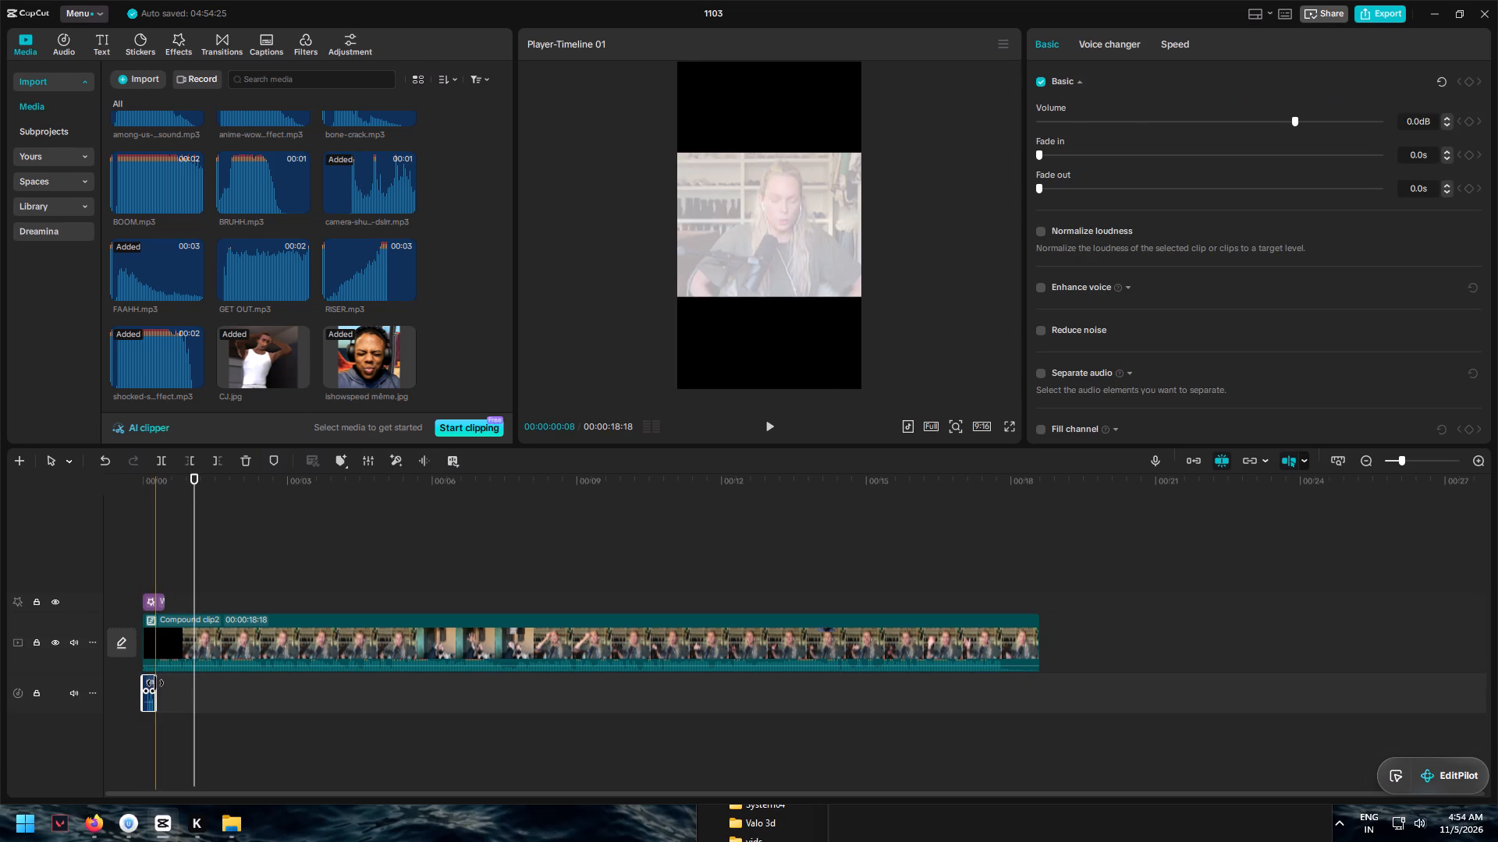
pyautogui.moveTo(155, 683); pyautogui.dragTo(165, 683)
# Trim about 0.1 s off the beginning of the camera-shutter sound, realign it with the timeline start and play back the opening.
pyautogui.click(1409, 458)
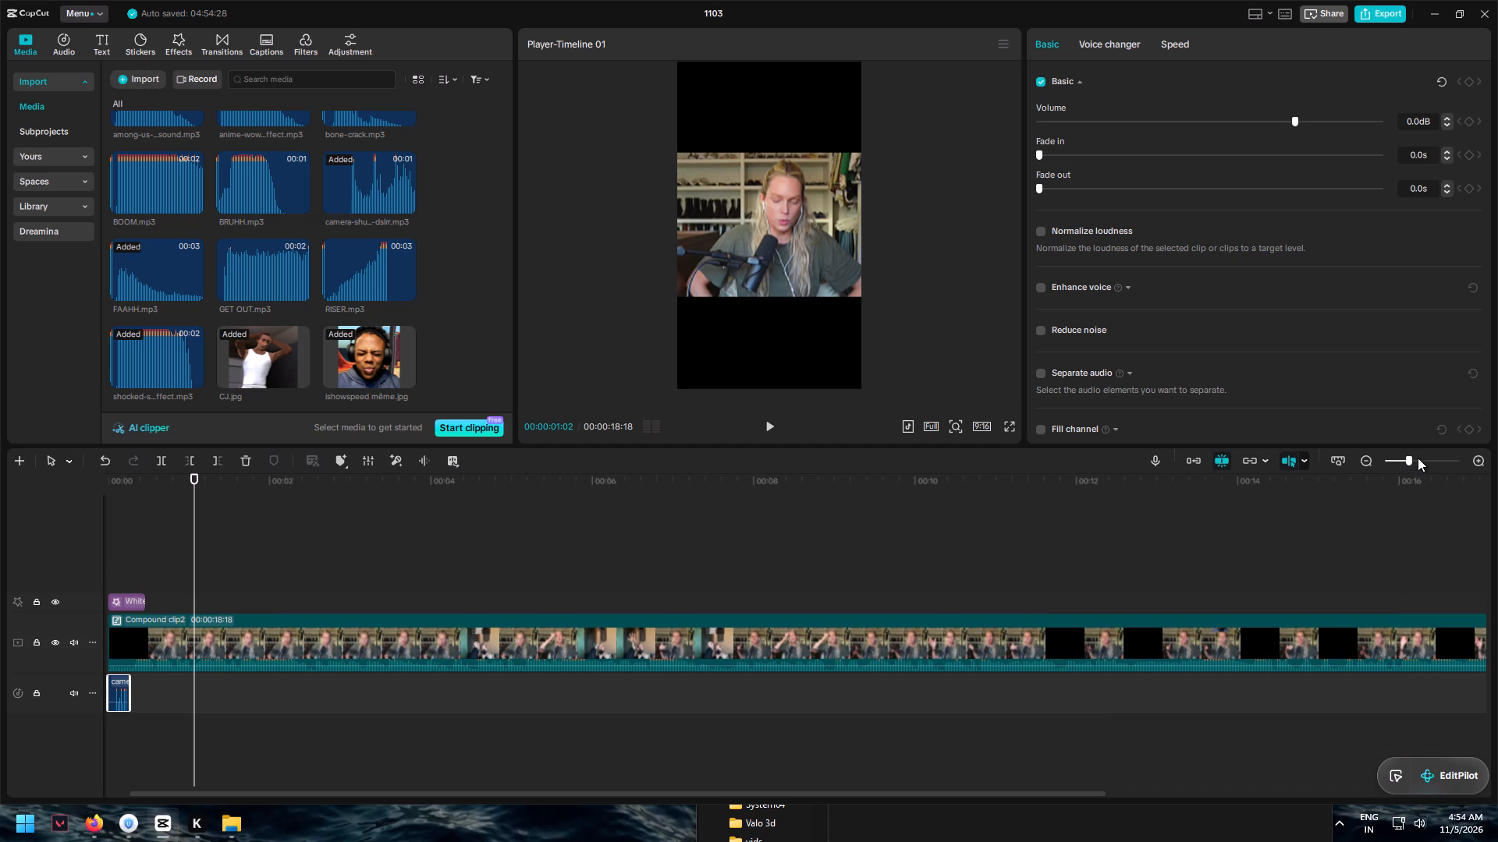
pyautogui.click(1420, 458)
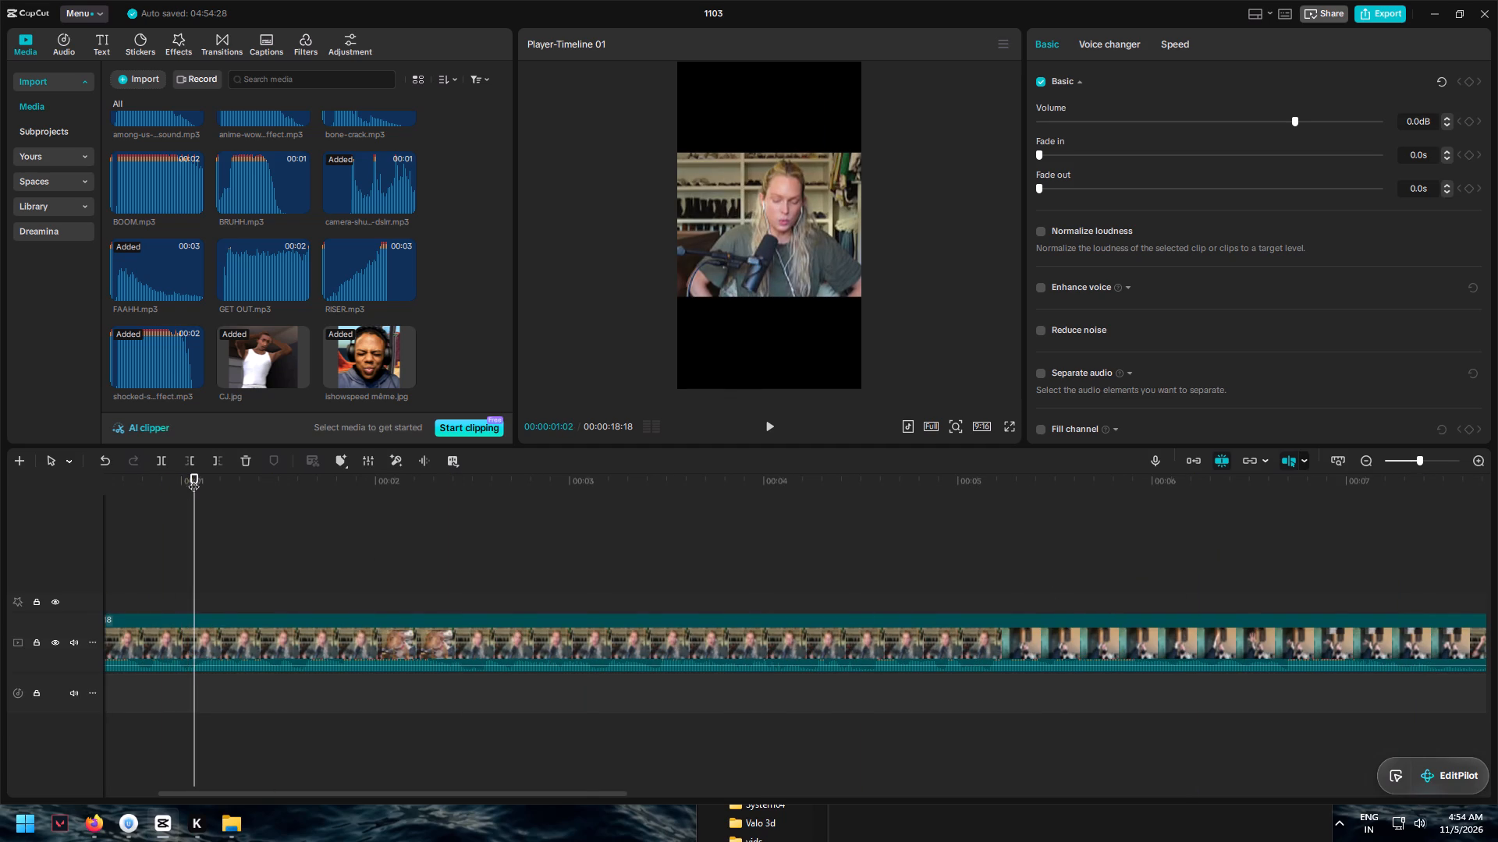
pyautogui.moveTo(193, 479); pyautogui.dragTo(4, 479)
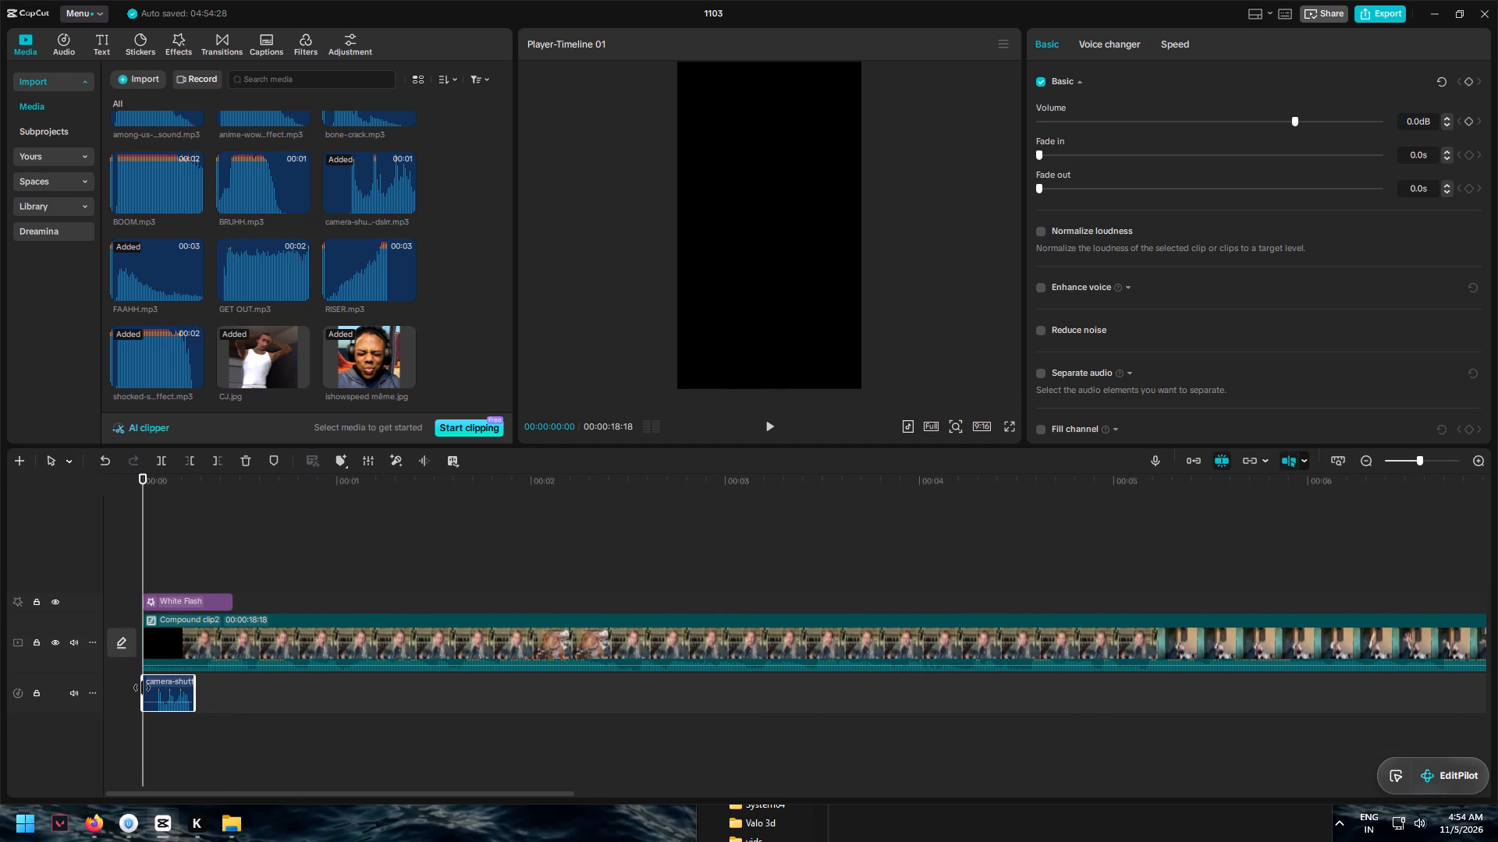
pyautogui.moveTo(142, 688); pyautogui.dragTo(158, 687)
pyautogui.click(158, 687)
pyautogui.moveTo(181, 685); pyautogui.dragTo(167, 688)
pyautogui.moveTo(141, 476); pyautogui.dragTo(88, 473)
pyautogui.click(768, 423)
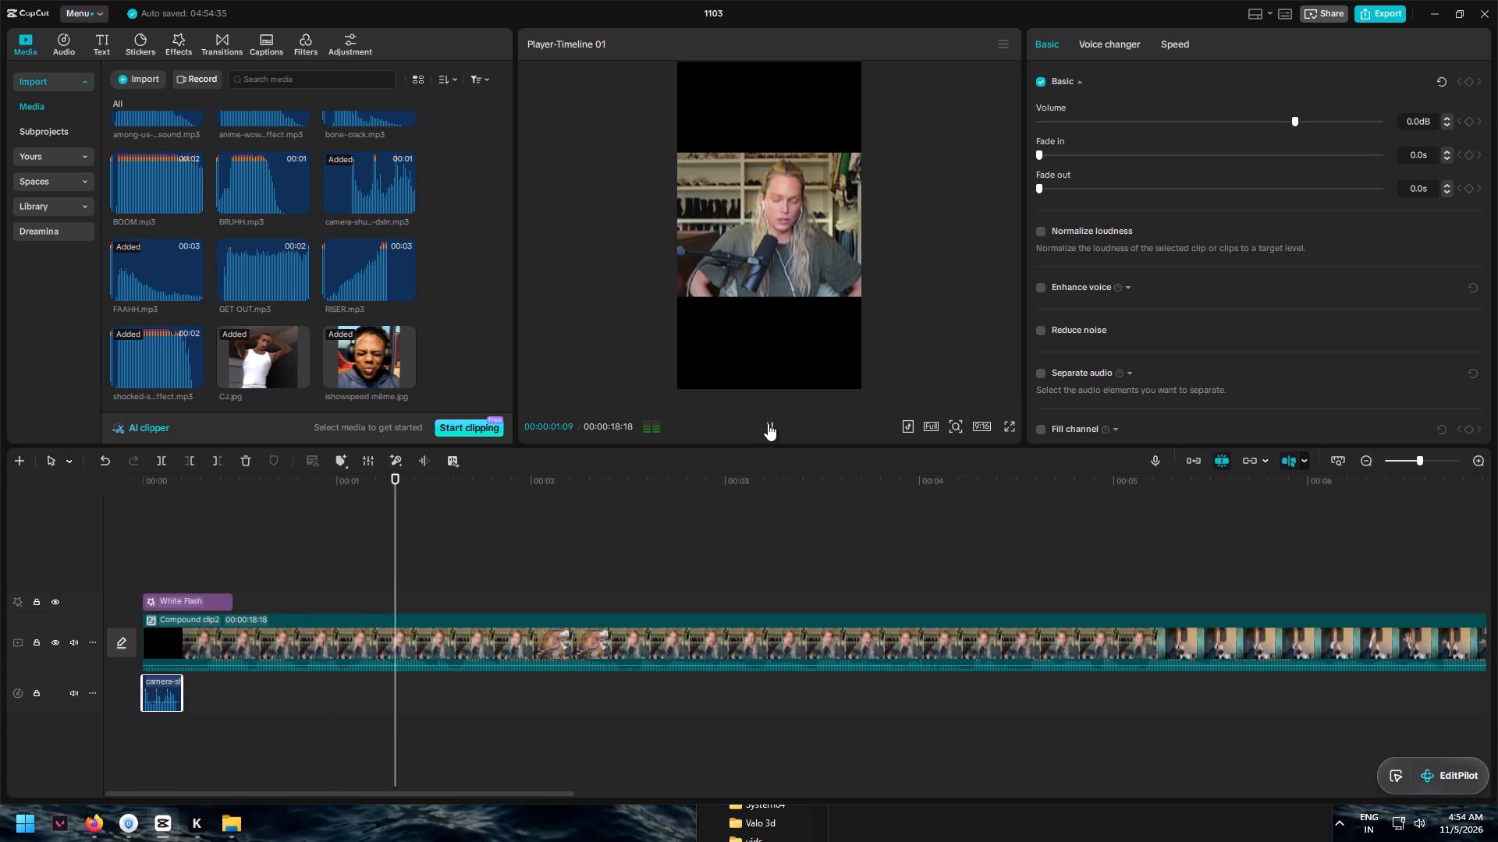
# Shorten the White Flash effect to about 0.2 s, roughly matching the shutter sound, and play back the opening.
pyautogui.moveTo(232, 601); pyautogui.dragTo(186, 602)
pyautogui.click(145, 554)
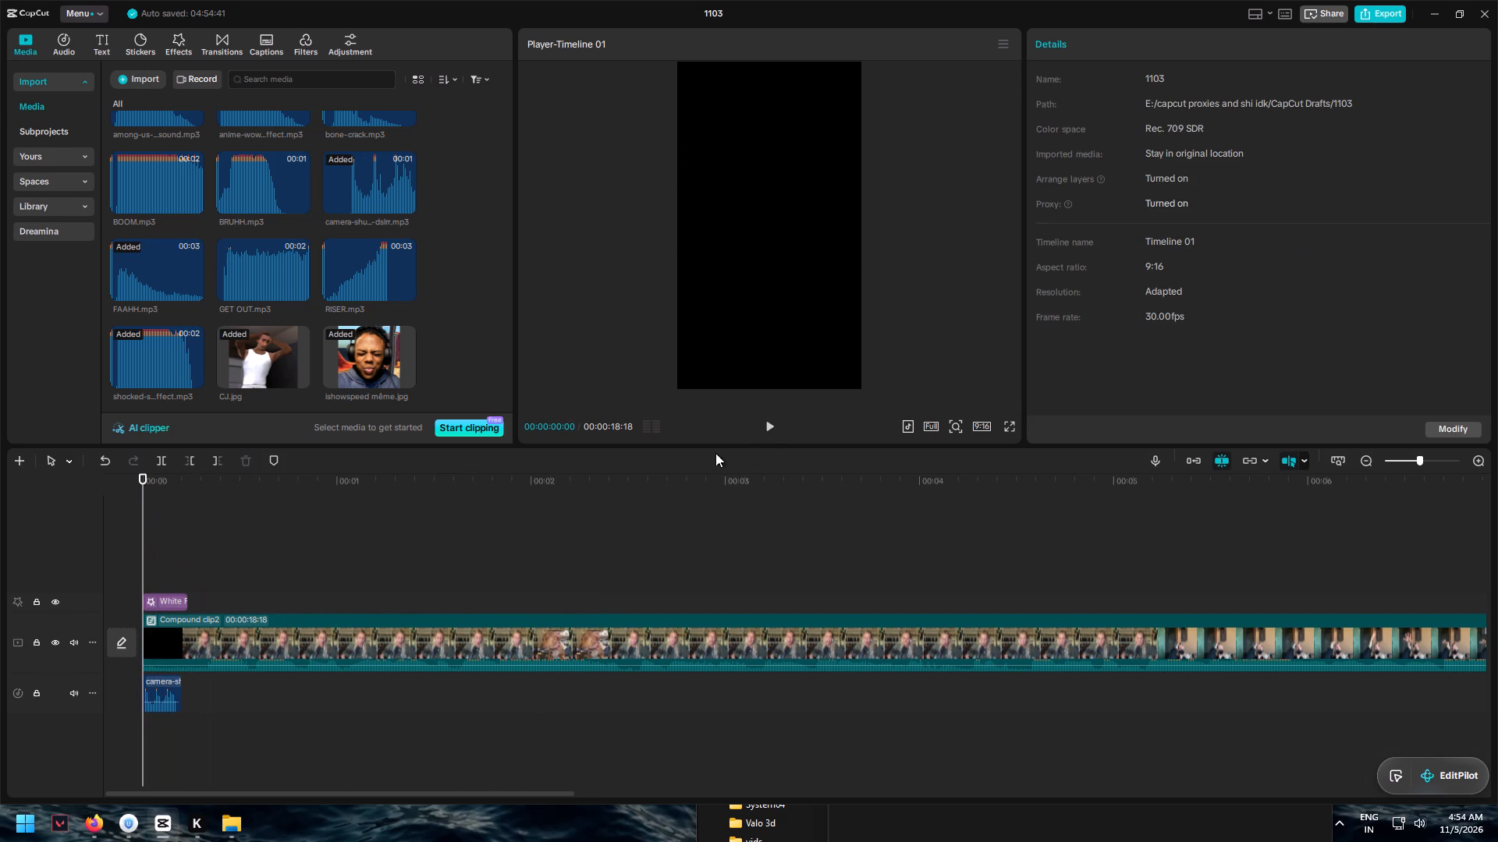
pyautogui.click(765, 428)
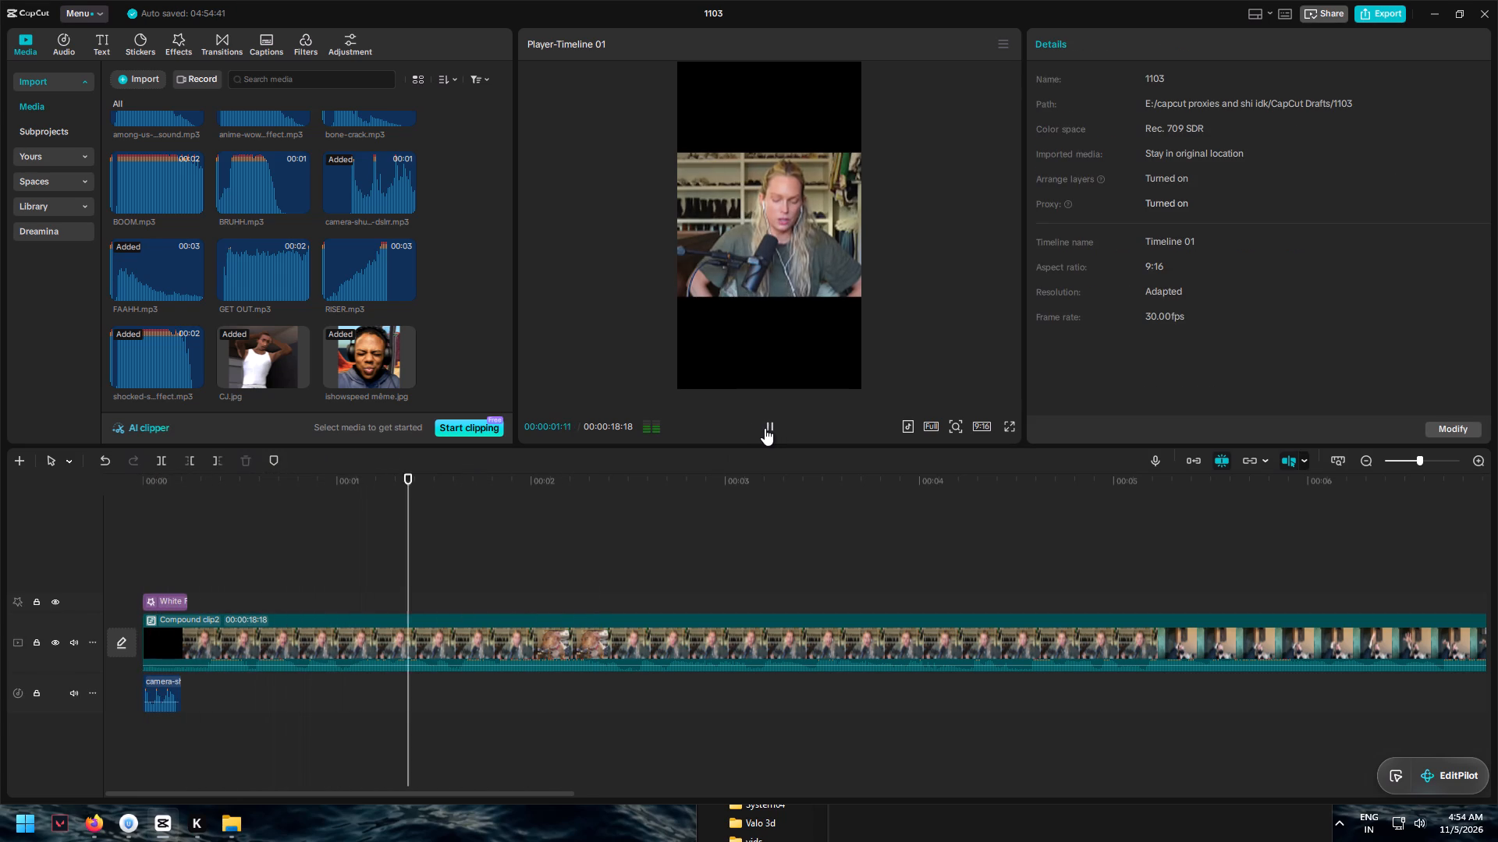
# Set the White Flash effect's speed to 53 and play back the video from the start.
pyautogui.click(175, 603)
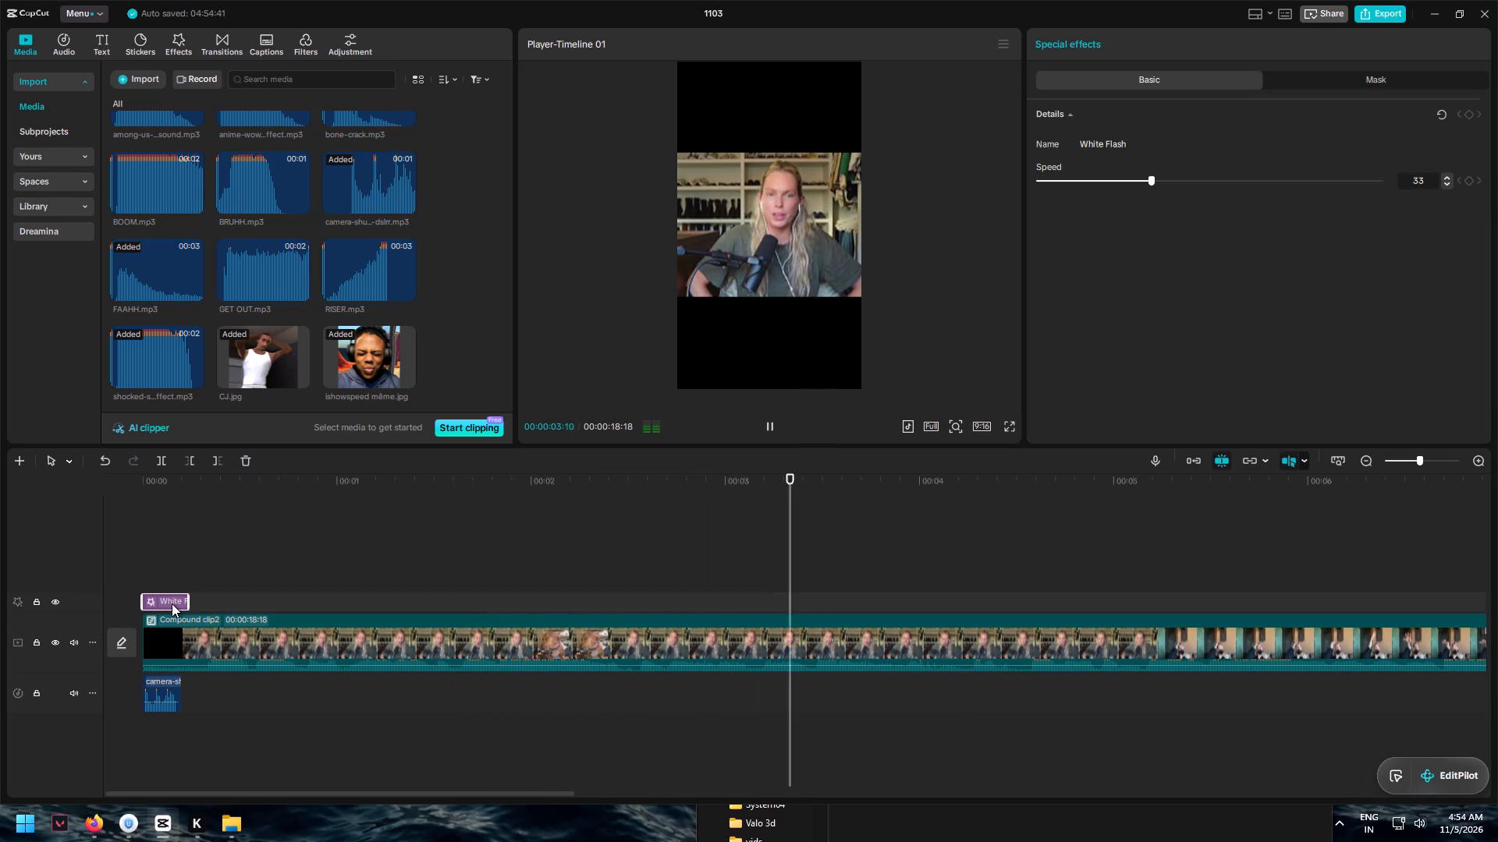
pyautogui.click(1219, 184)
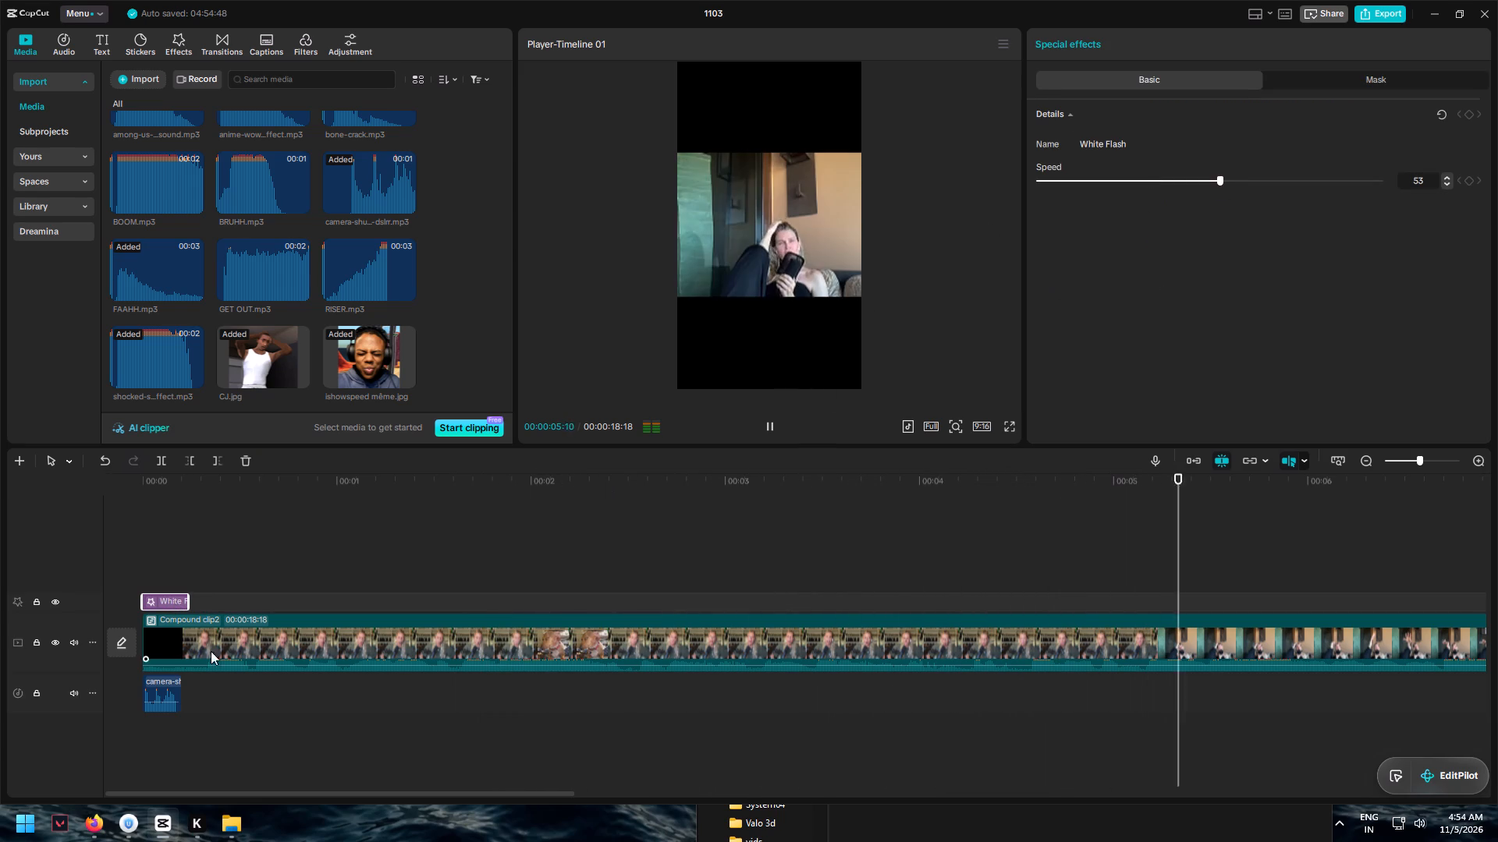
pyautogui.click(147, 545)
pyautogui.moveTo(149, 545); pyautogui.dragTo(85, 545)
pyautogui.click(773, 426)
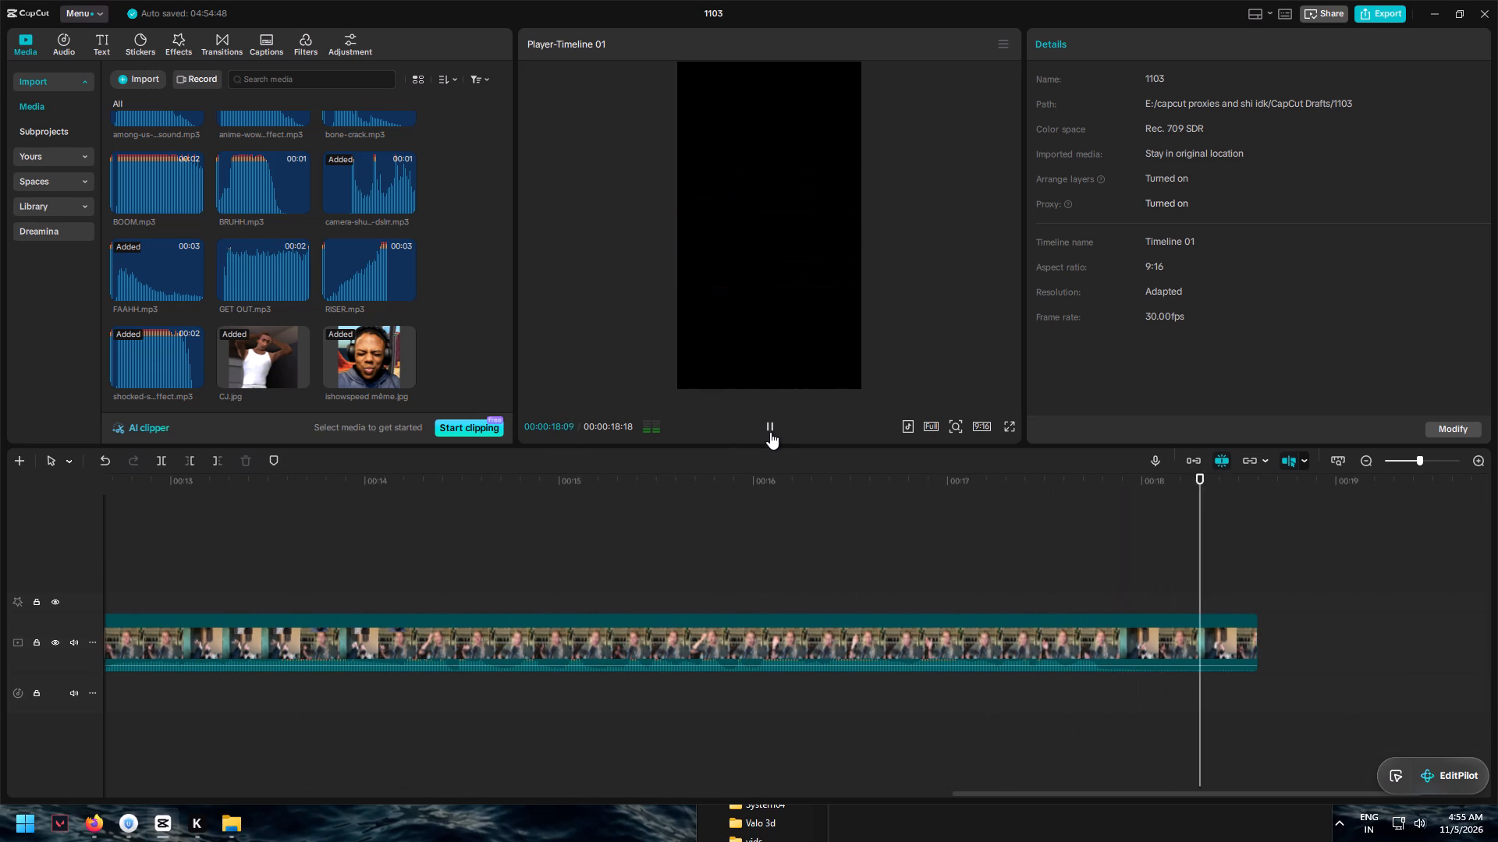
pyautogui.click(770, 432)
pyautogui.click(772, 421)
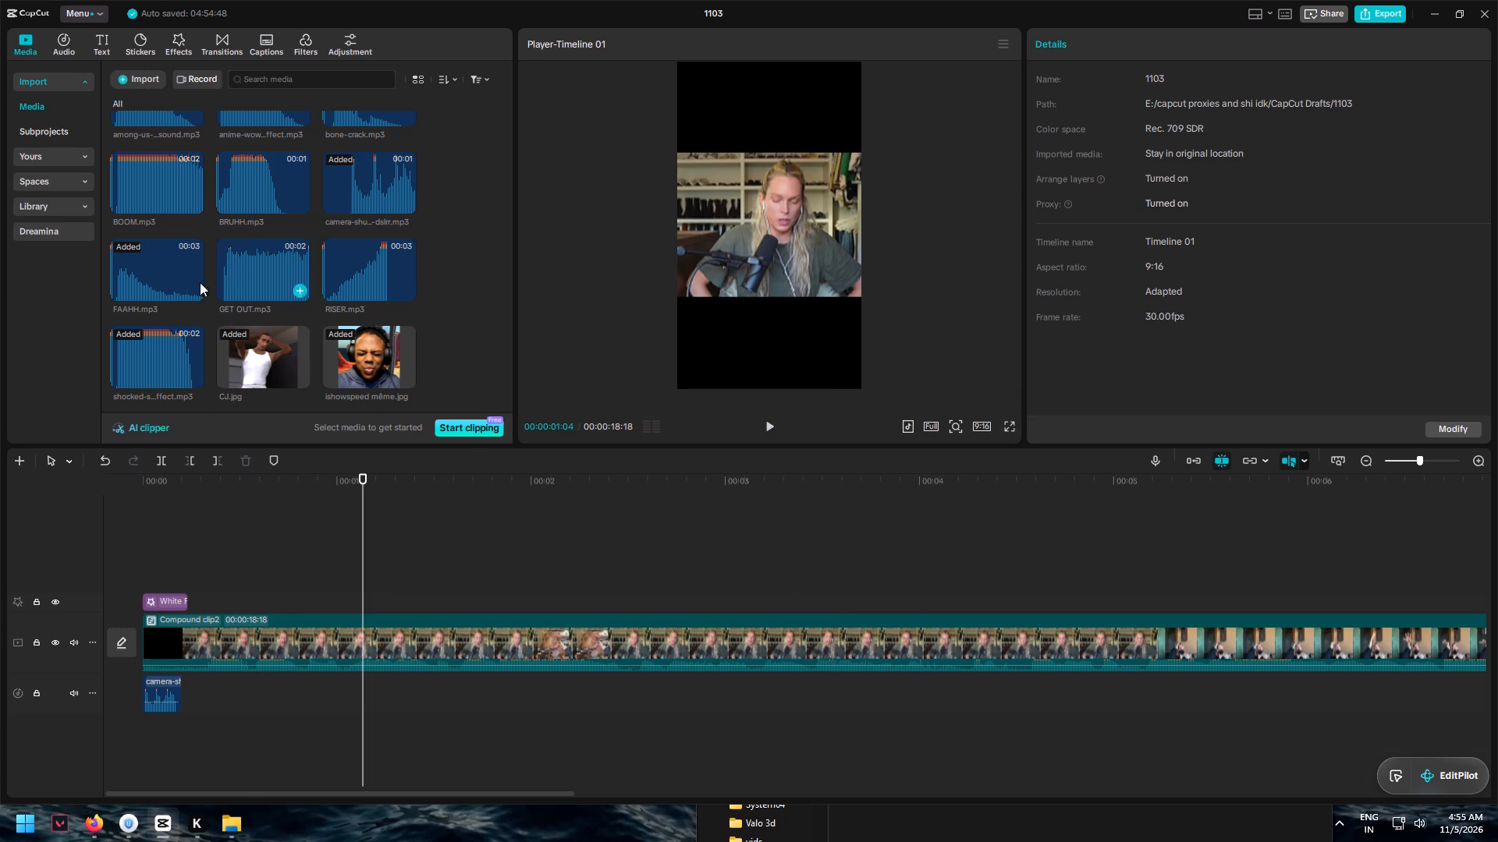
# Generate automatic captions for the video with English as the spoken language.
pyautogui.click(261, 50)
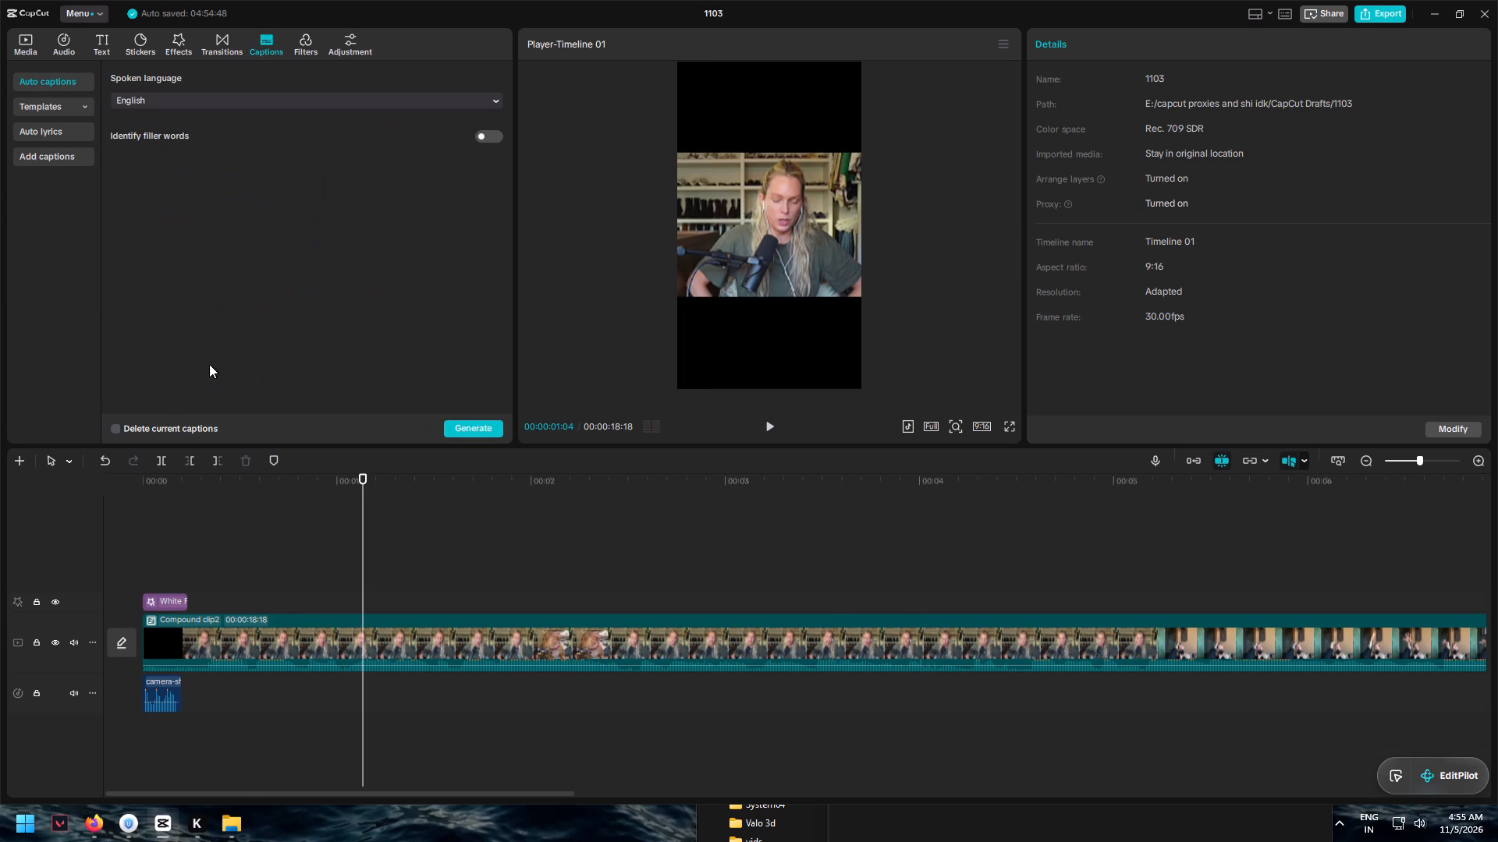
pyautogui.click(464, 430)
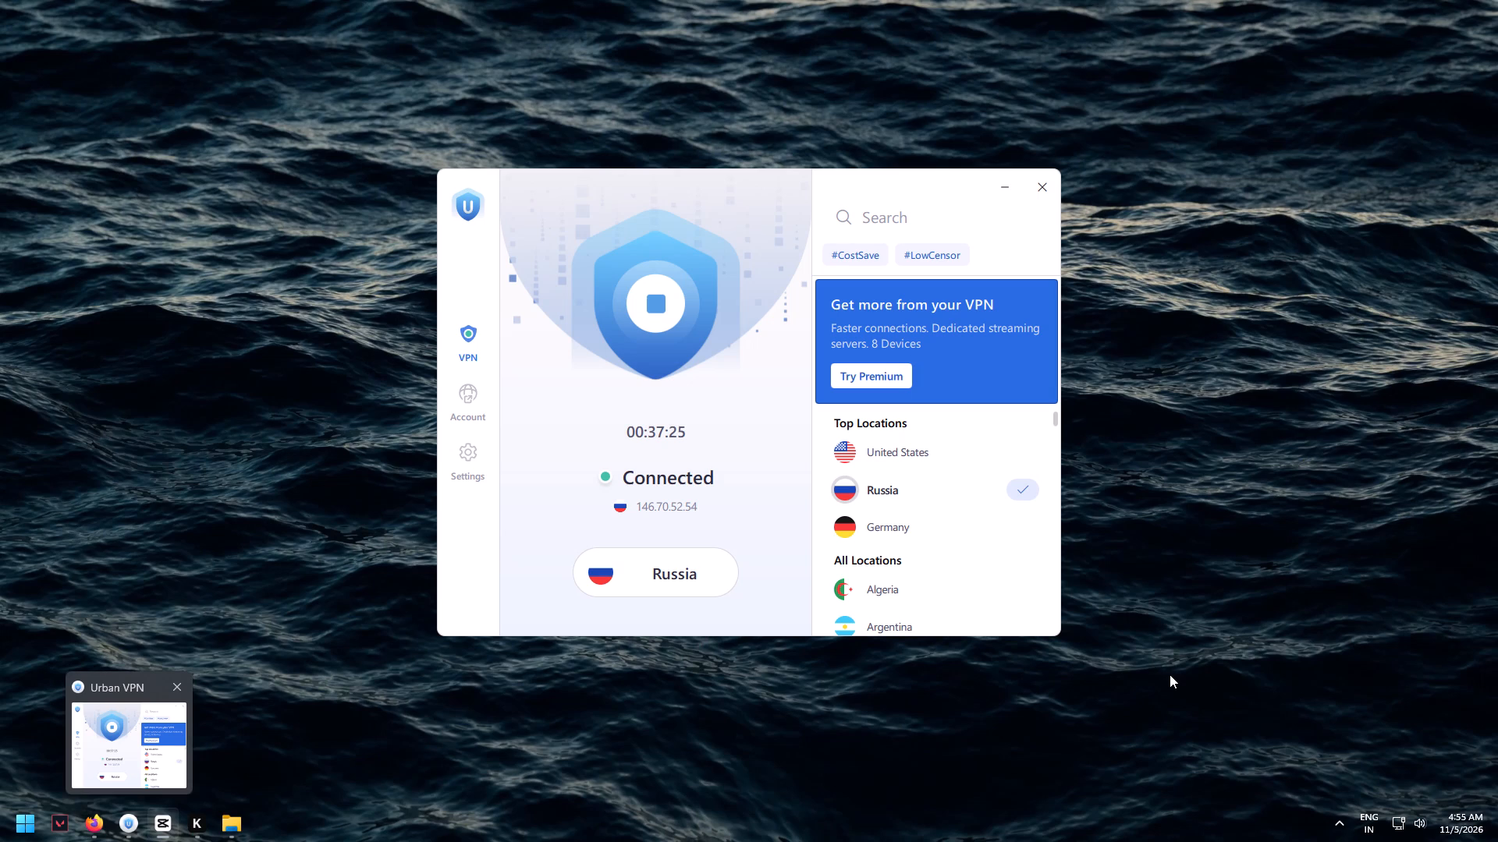
pyautogui.click(171, 819)
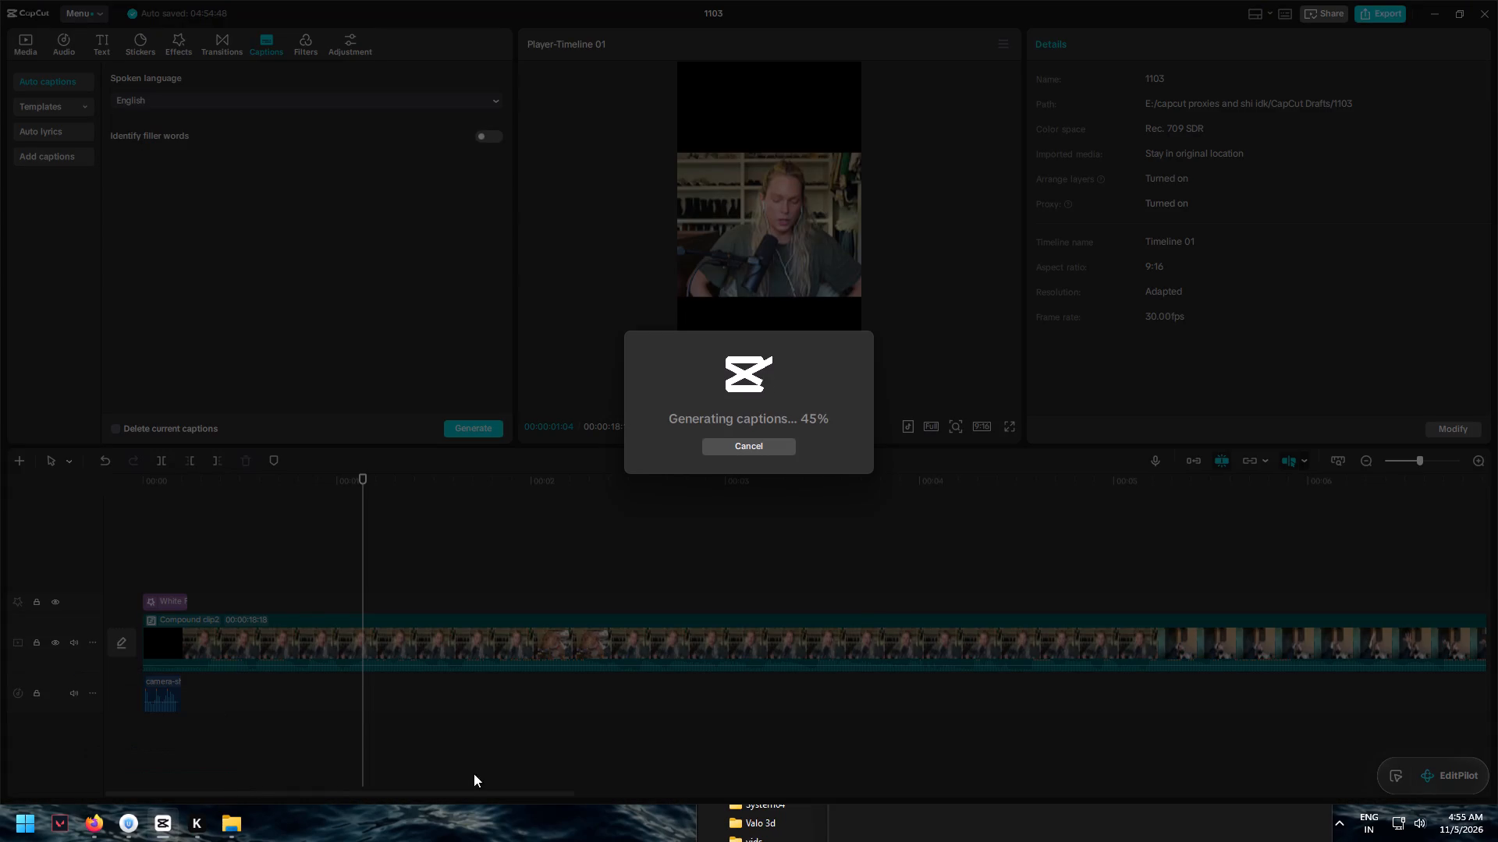
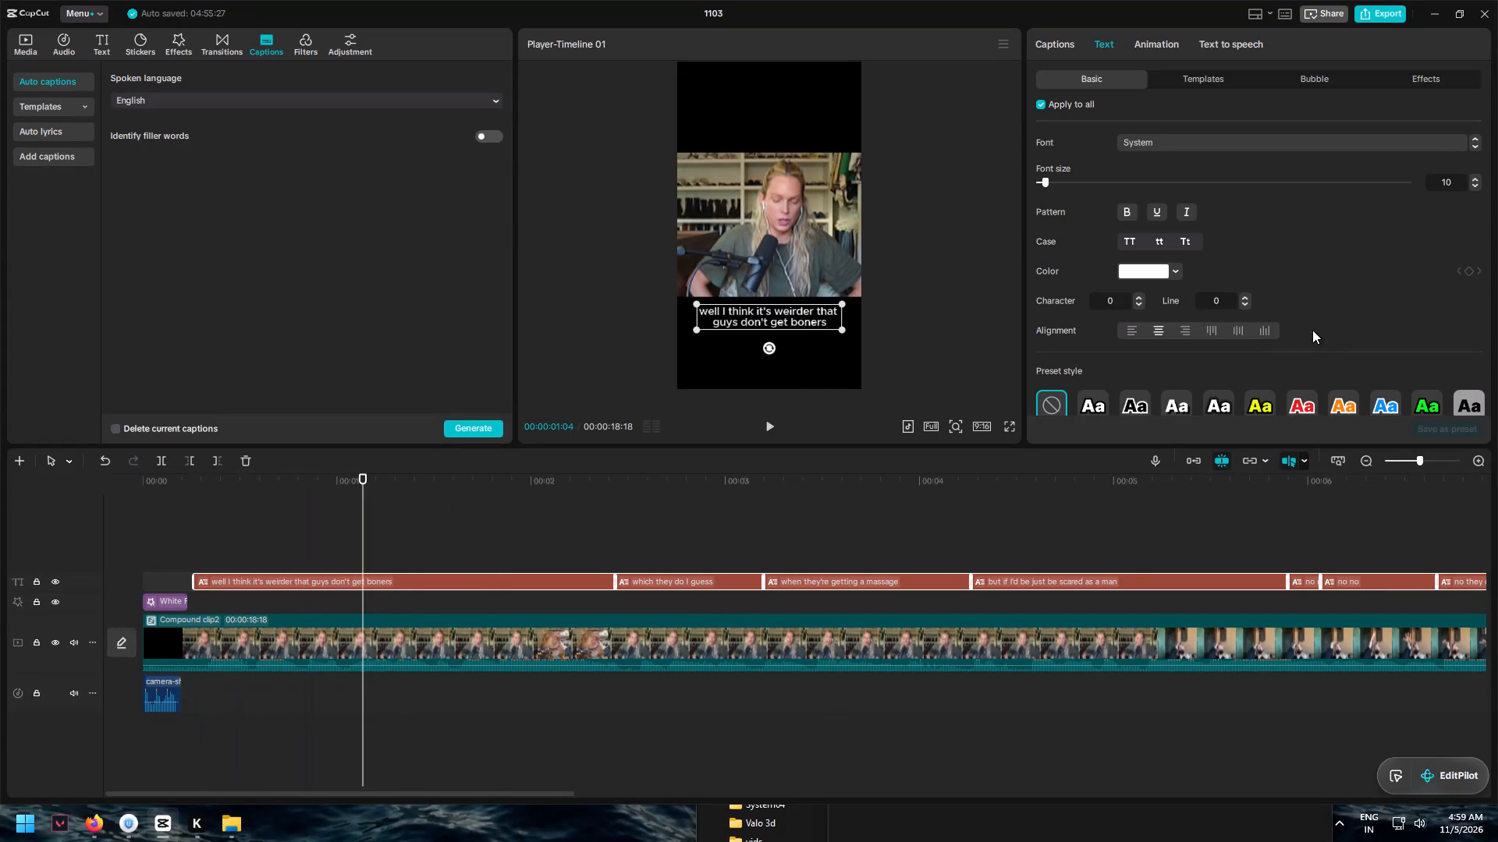
# Apply the Classic caption template "THE QUICK" in white with a yellow highlighted word to all captions.
pyautogui.click(1202, 80)
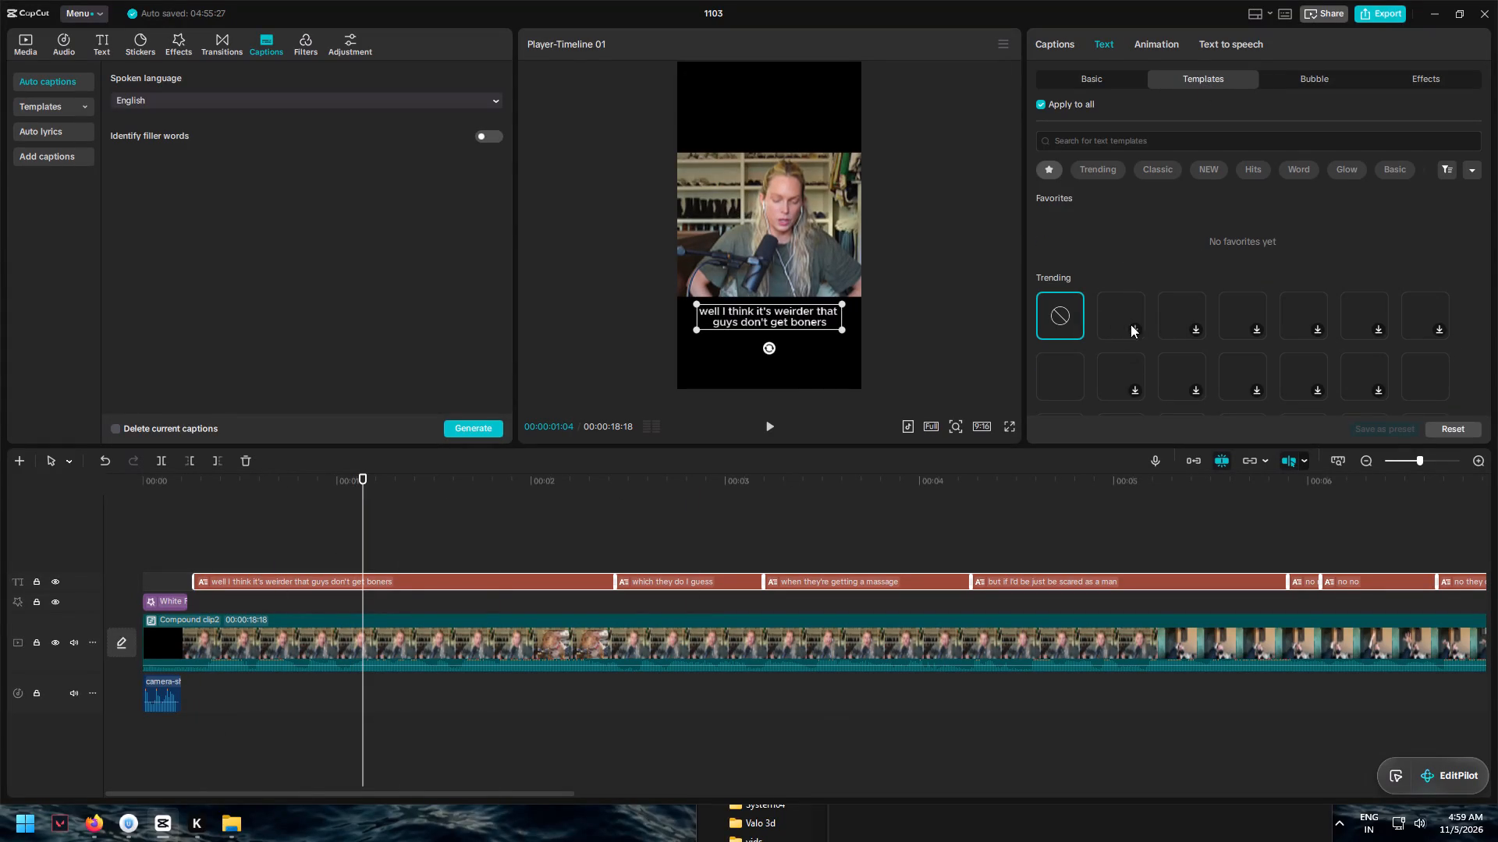
pyautogui.click(1155, 168)
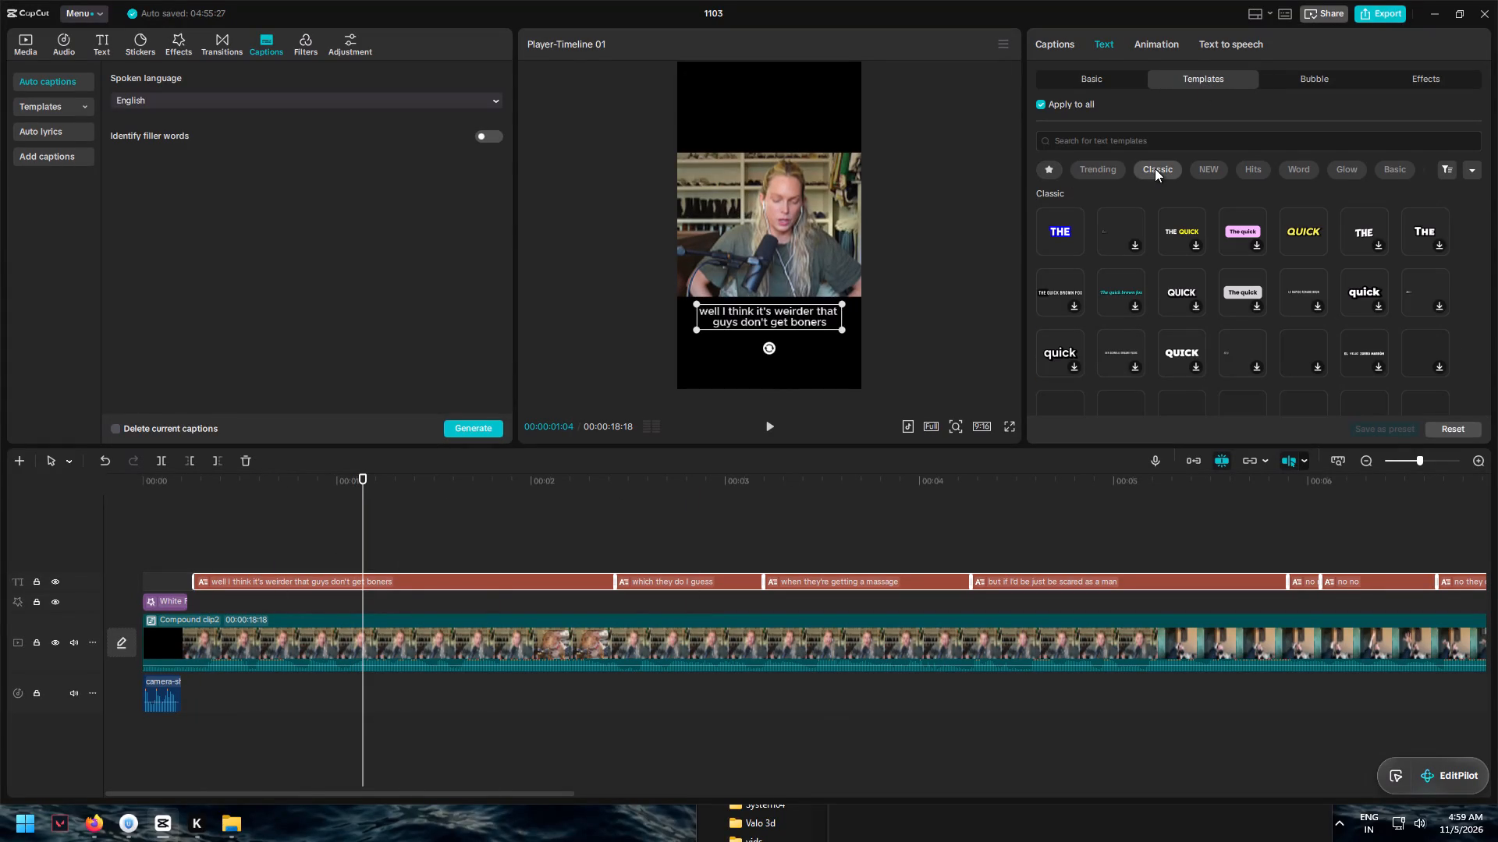
pyautogui.click(1180, 225)
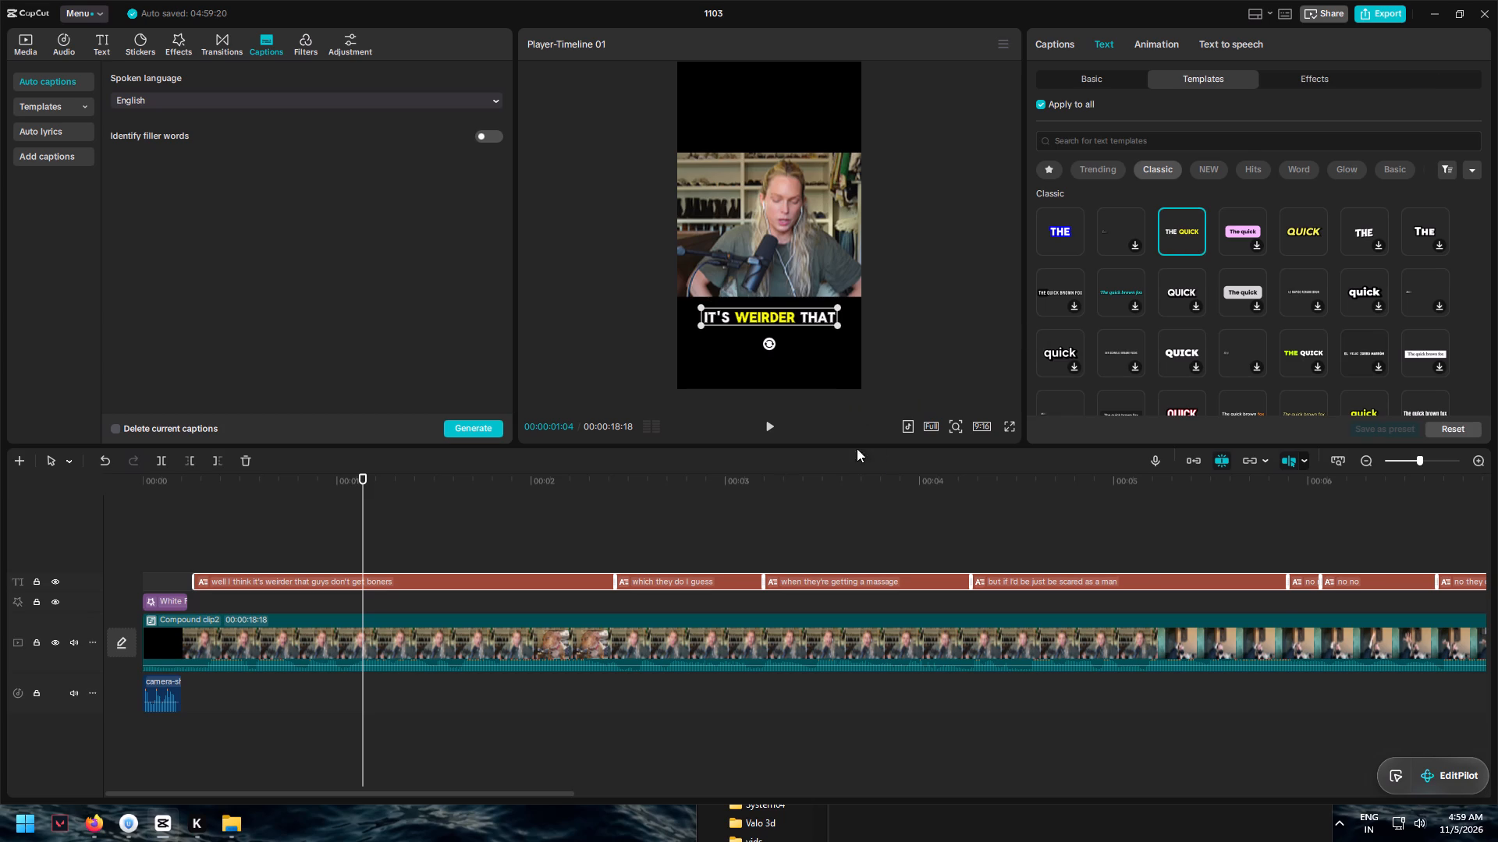
# Play the captioned video from the start, skim through the timeline, and review the closing seconds.
pyautogui.moveTo(360, 482); pyautogui.dragTo(14, 486)
pyautogui.click(772, 424)
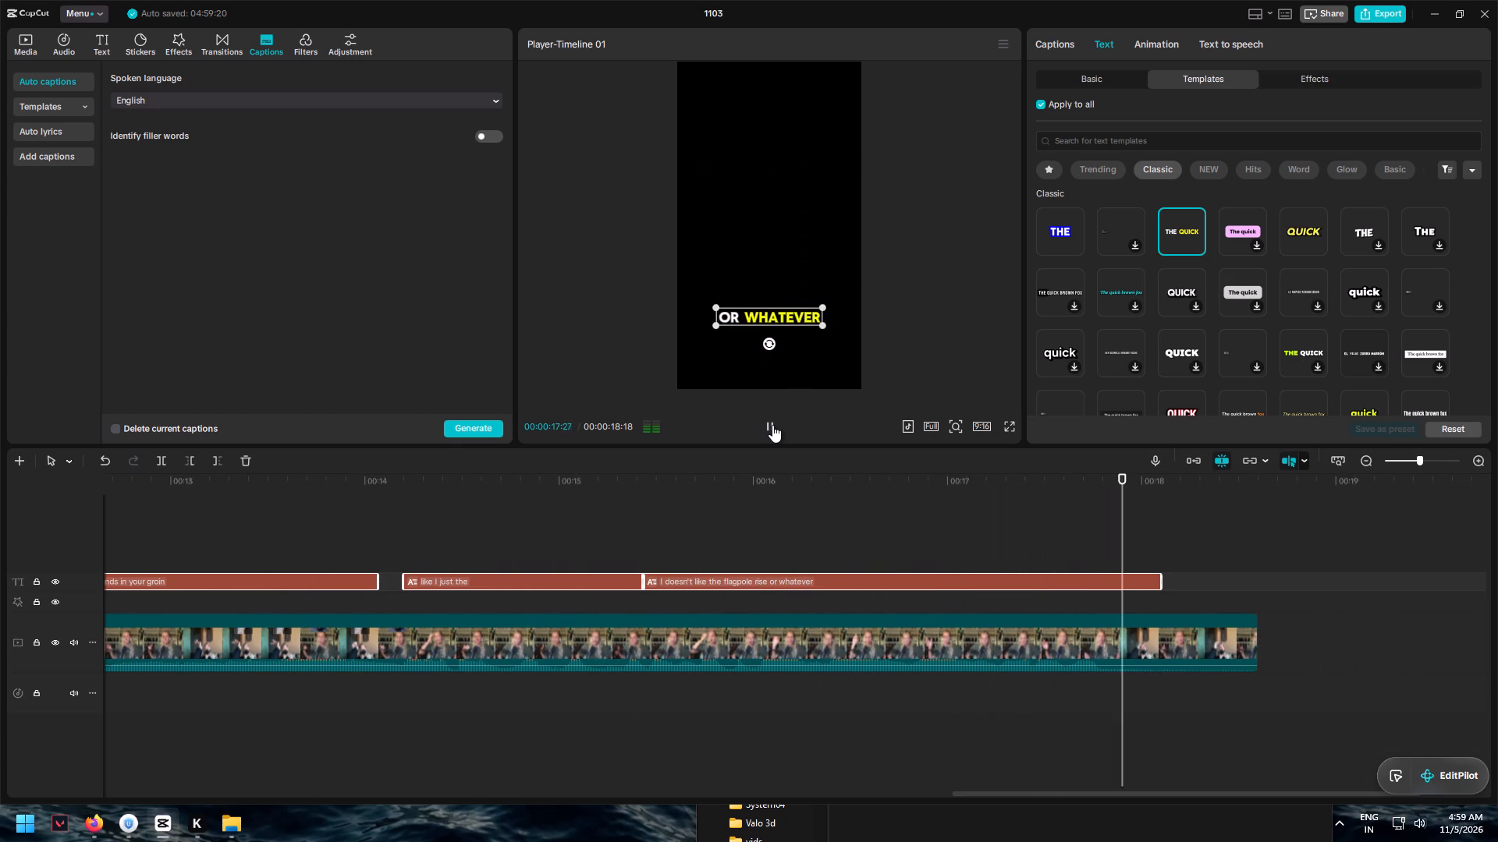
pyautogui.click(772, 425)
pyautogui.click(772, 425)
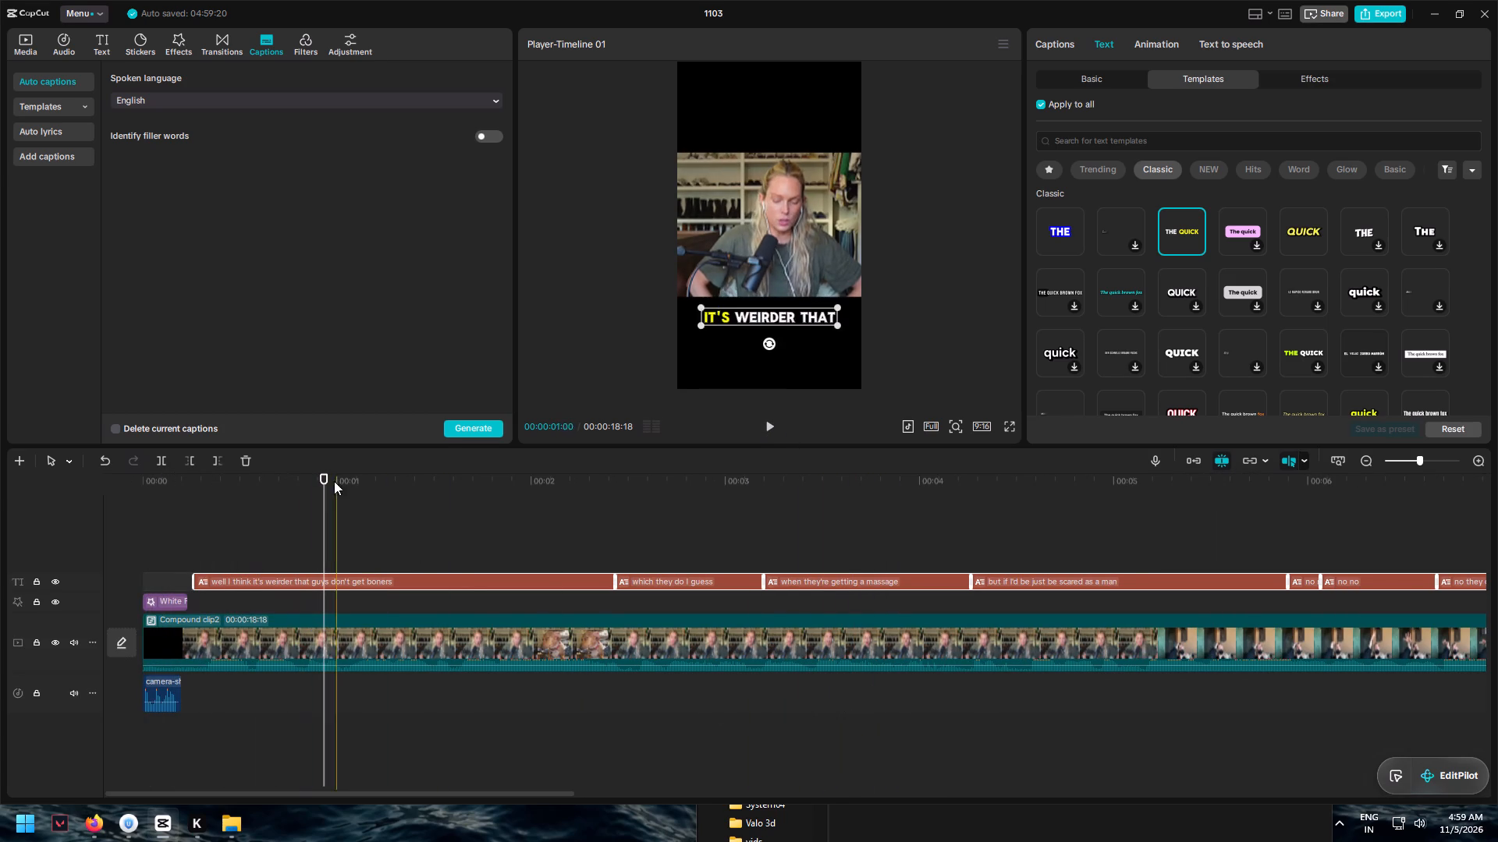
pyautogui.moveTo(327, 481); pyautogui.dragTo(1497, 596)
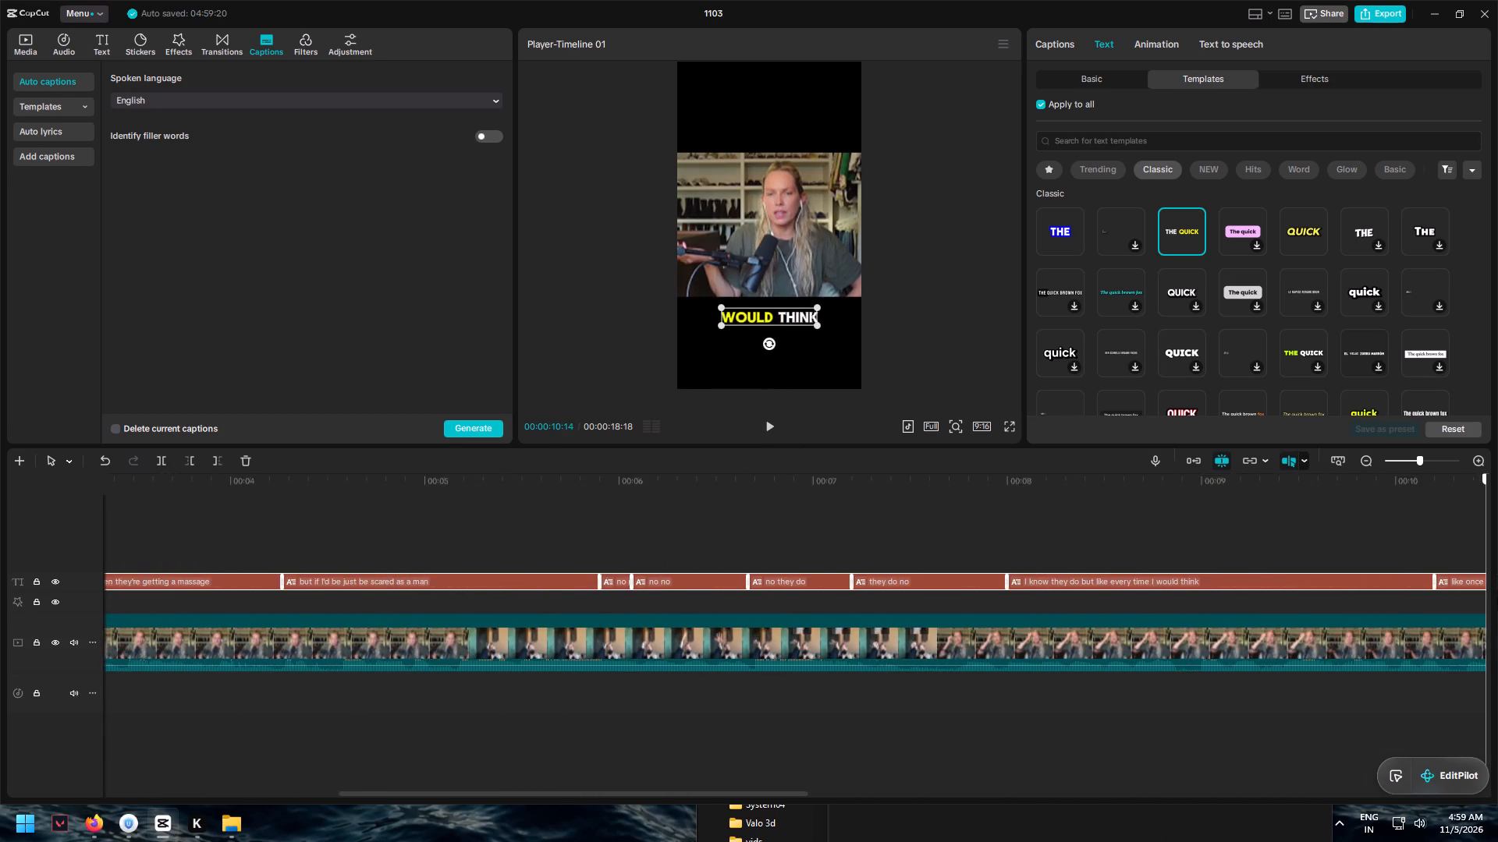
pyautogui.moveTo(1497, 596); pyautogui.dragTo(1497, 610)
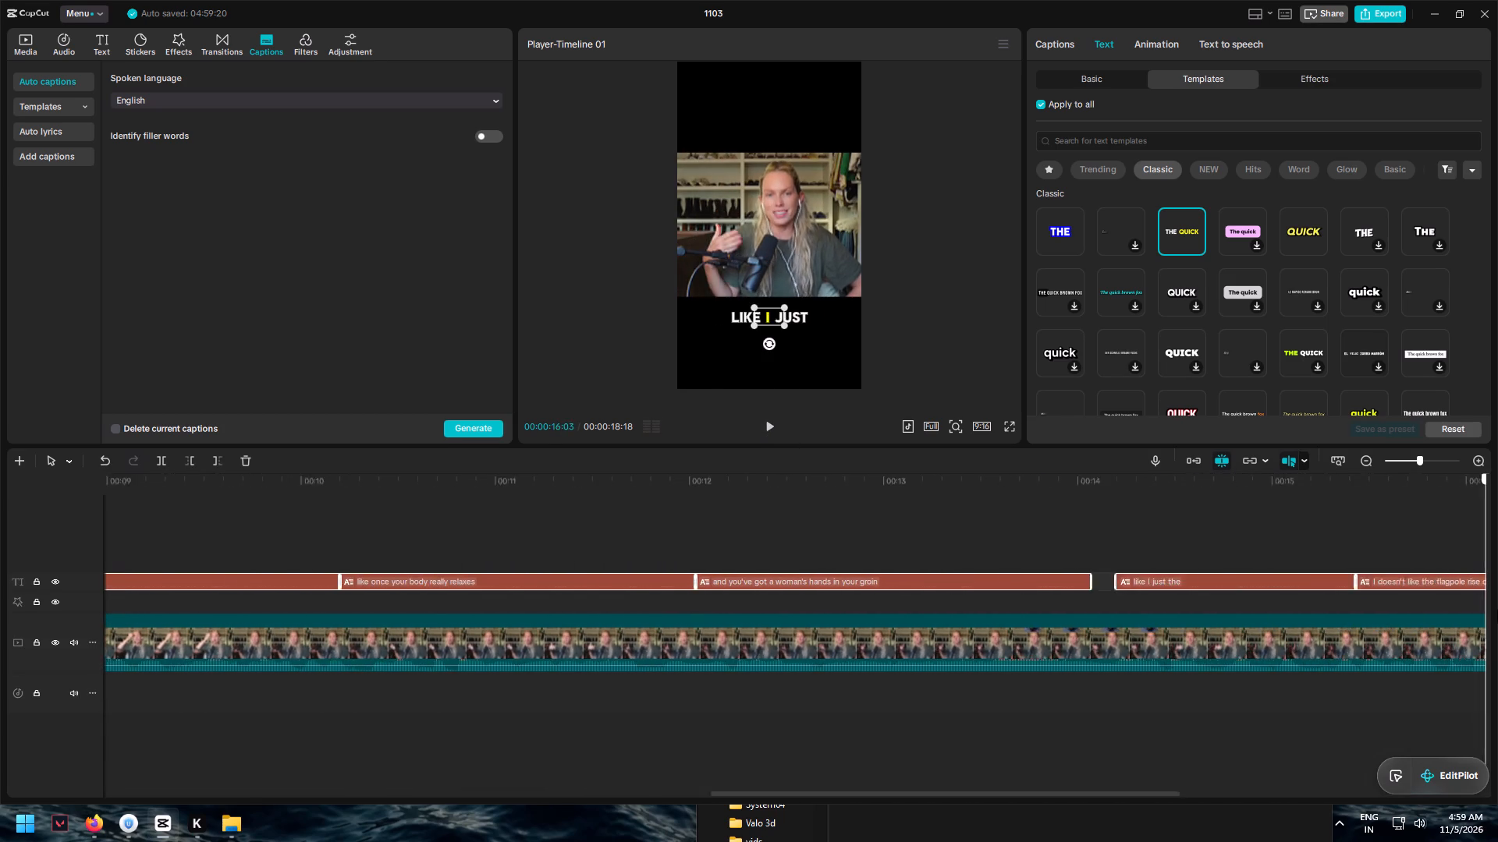
pyautogui.moveTo(1497, 610); pyautogui.dragTo(632, 596)
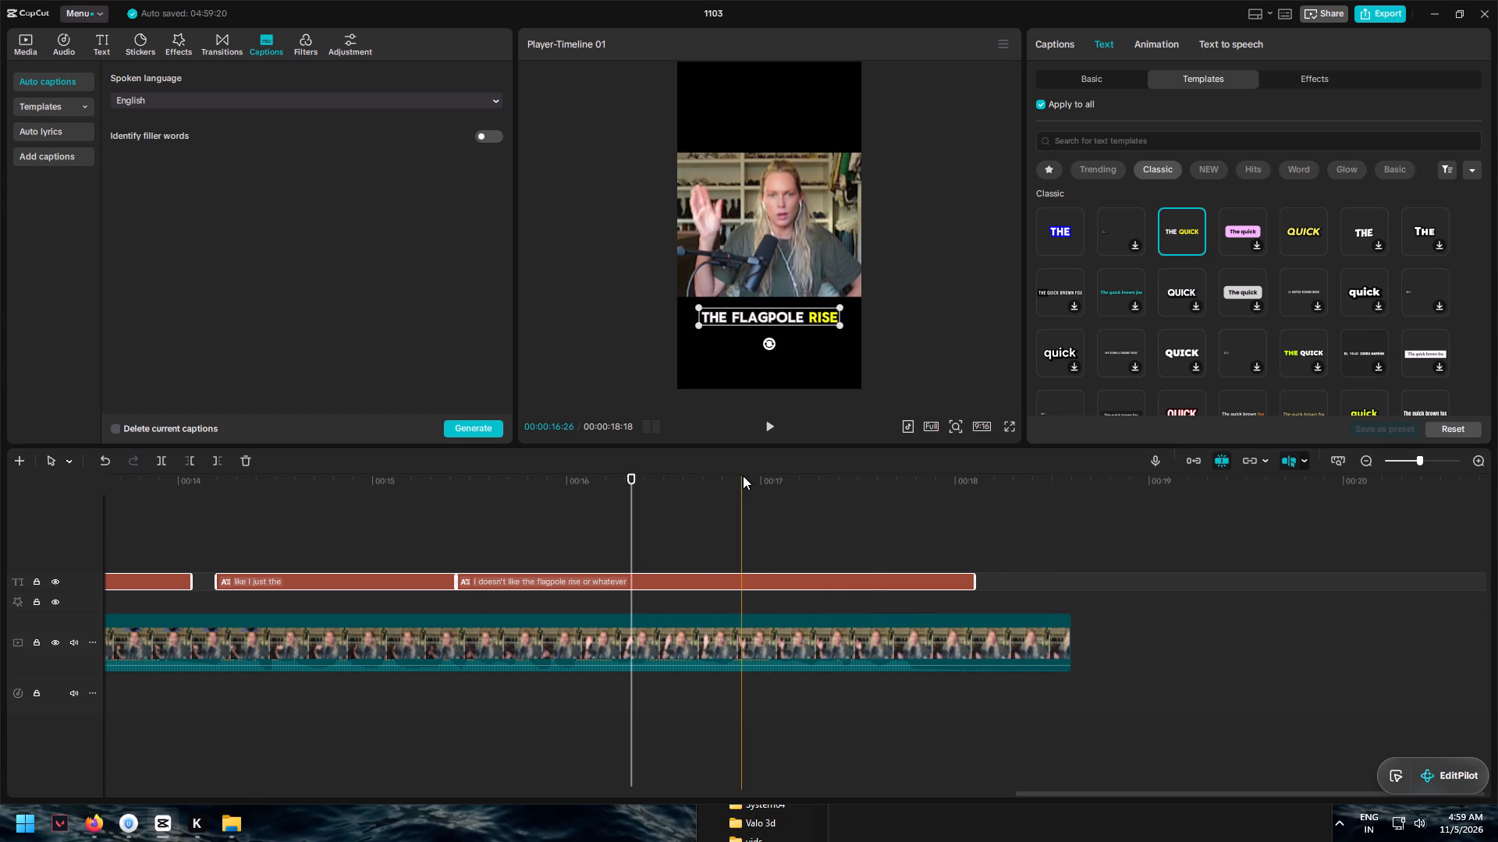
pyautogui.click(764, 429)
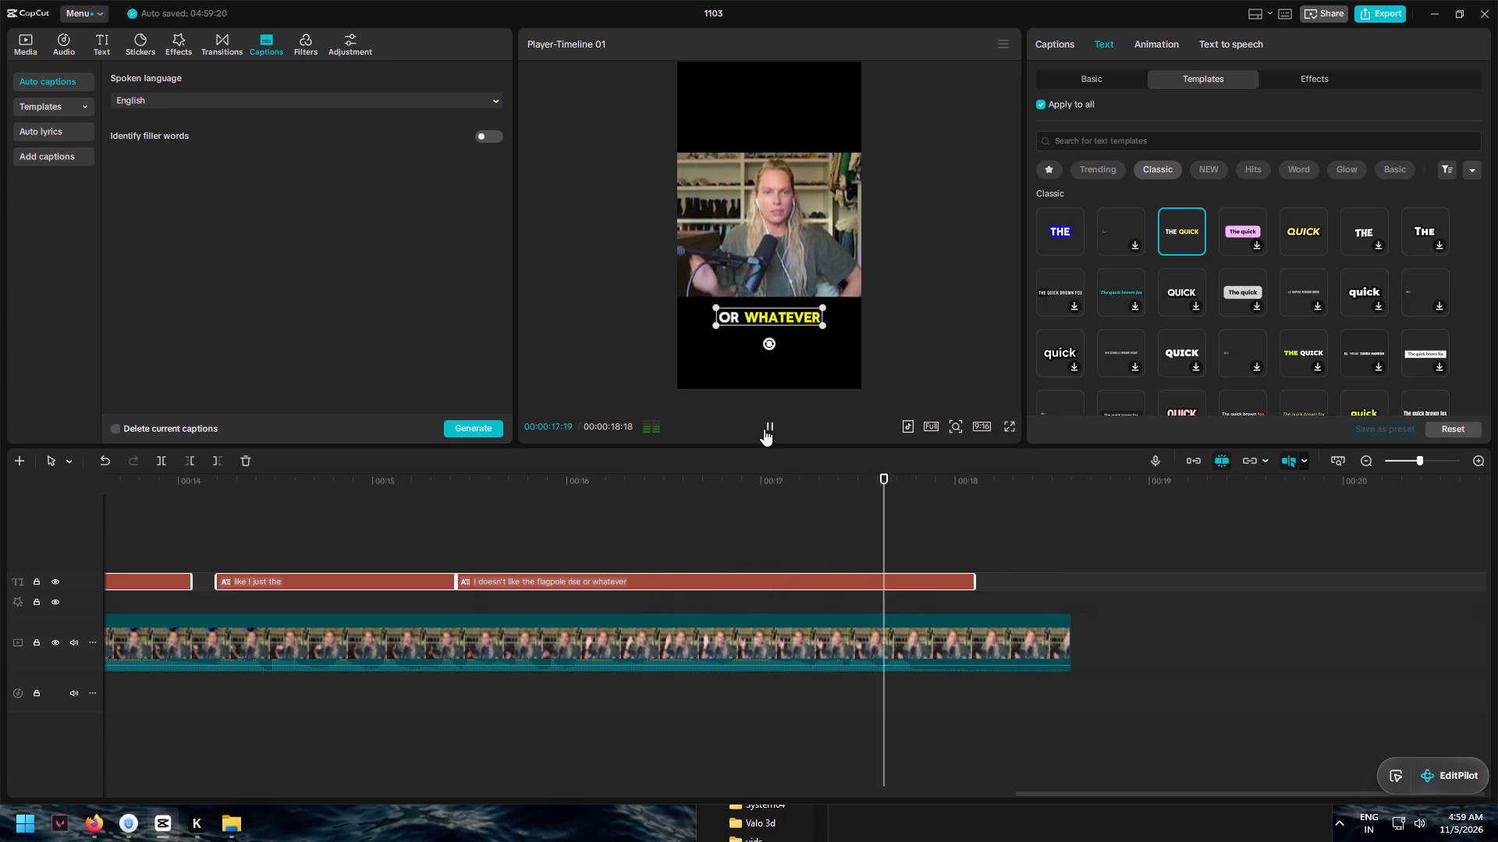
pyautogui.click(764, 429)
# Switch to Firefox, open the Myinstants trending sounds page, and audition the sounds in the first row.
pyautogui.click(98, 819)
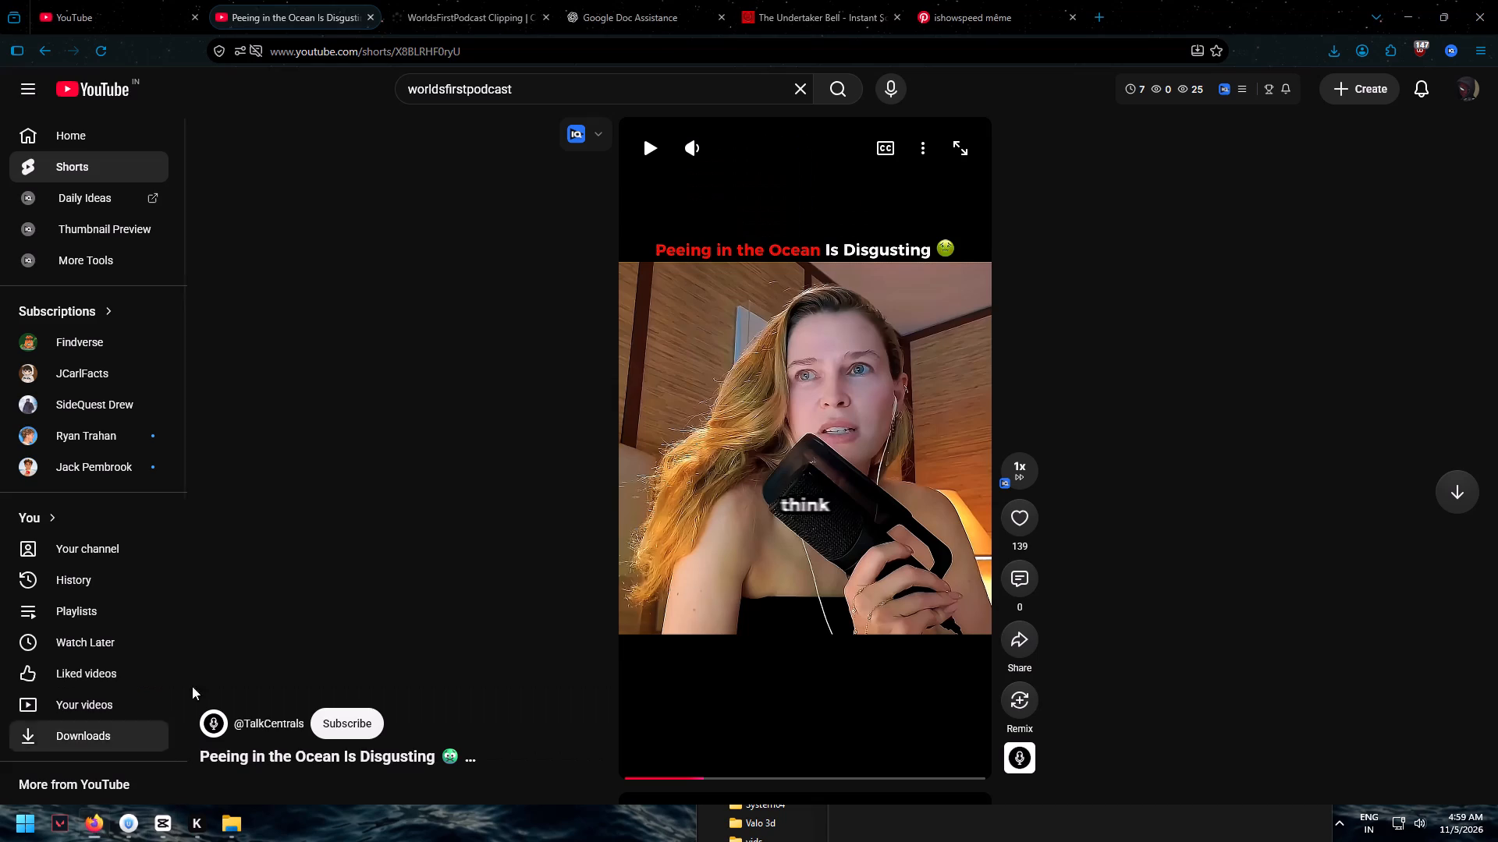
pyautogui.click(820, 0)
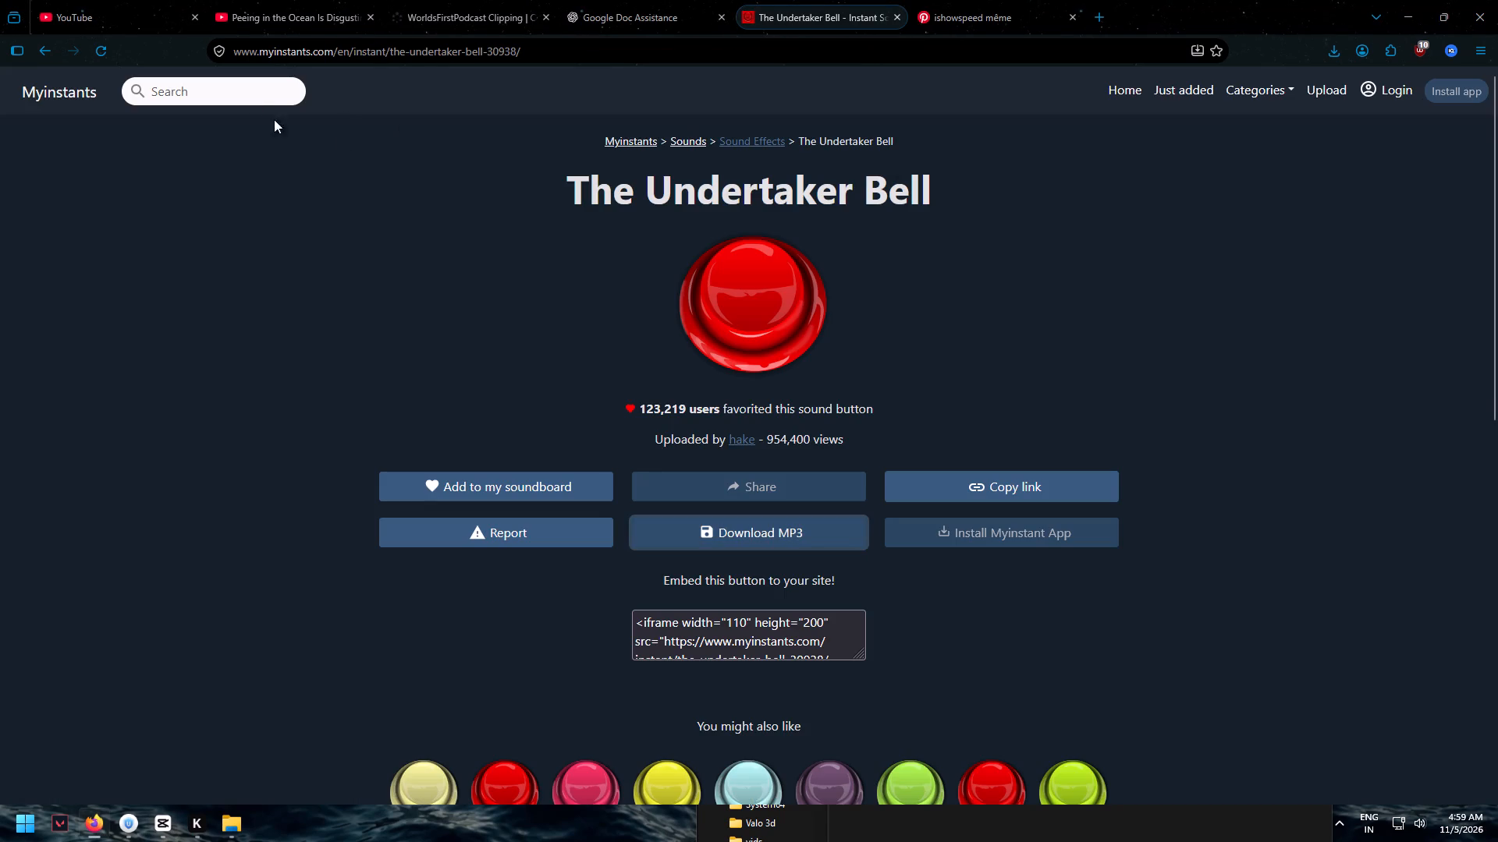
pyautogui.click(62, 99)
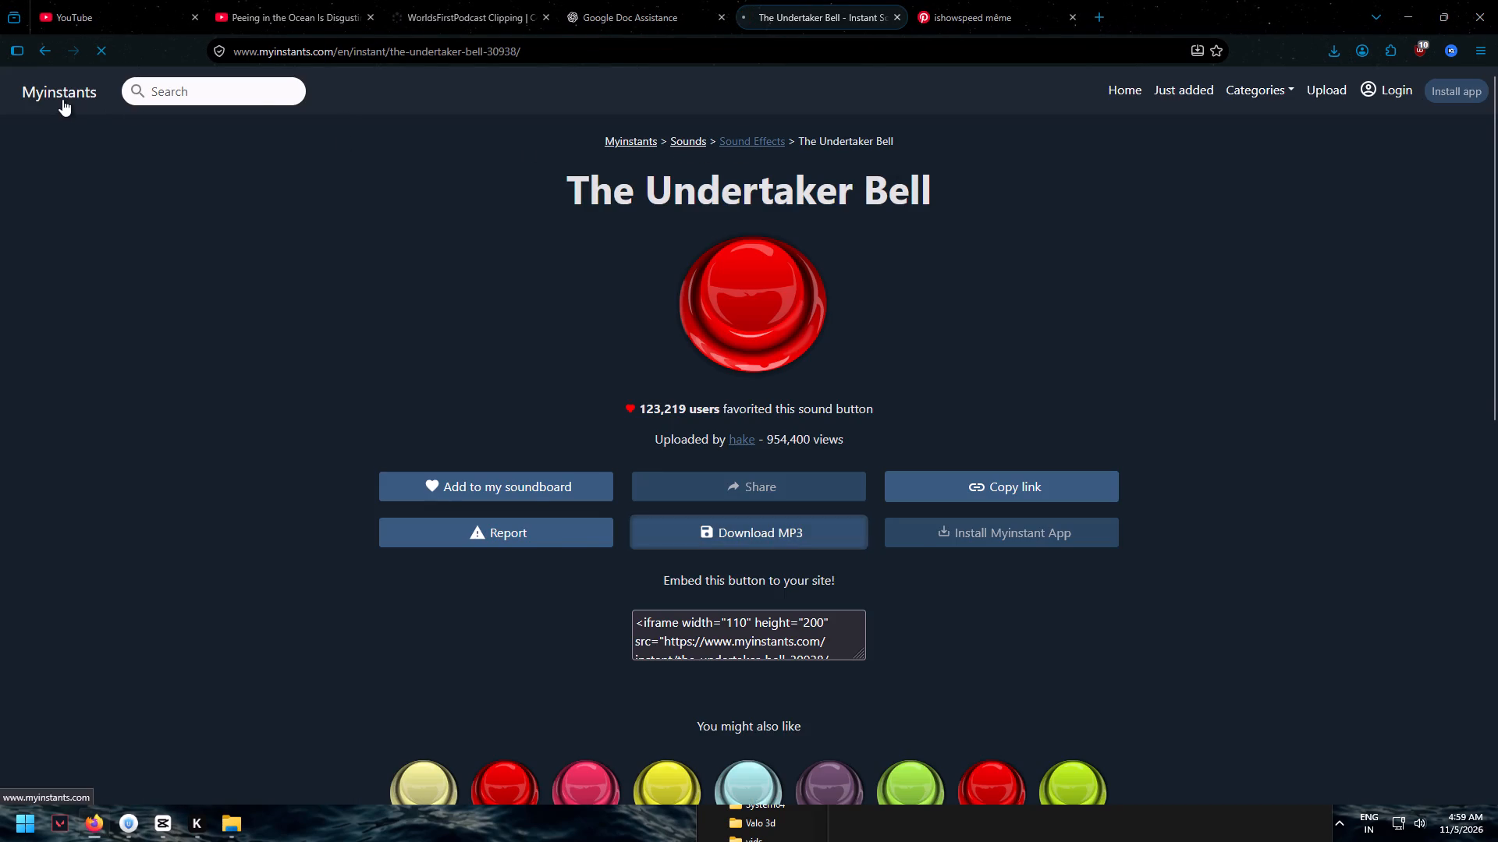
pyautogui.click(444, 214)
pyautogui.click(645, 221)
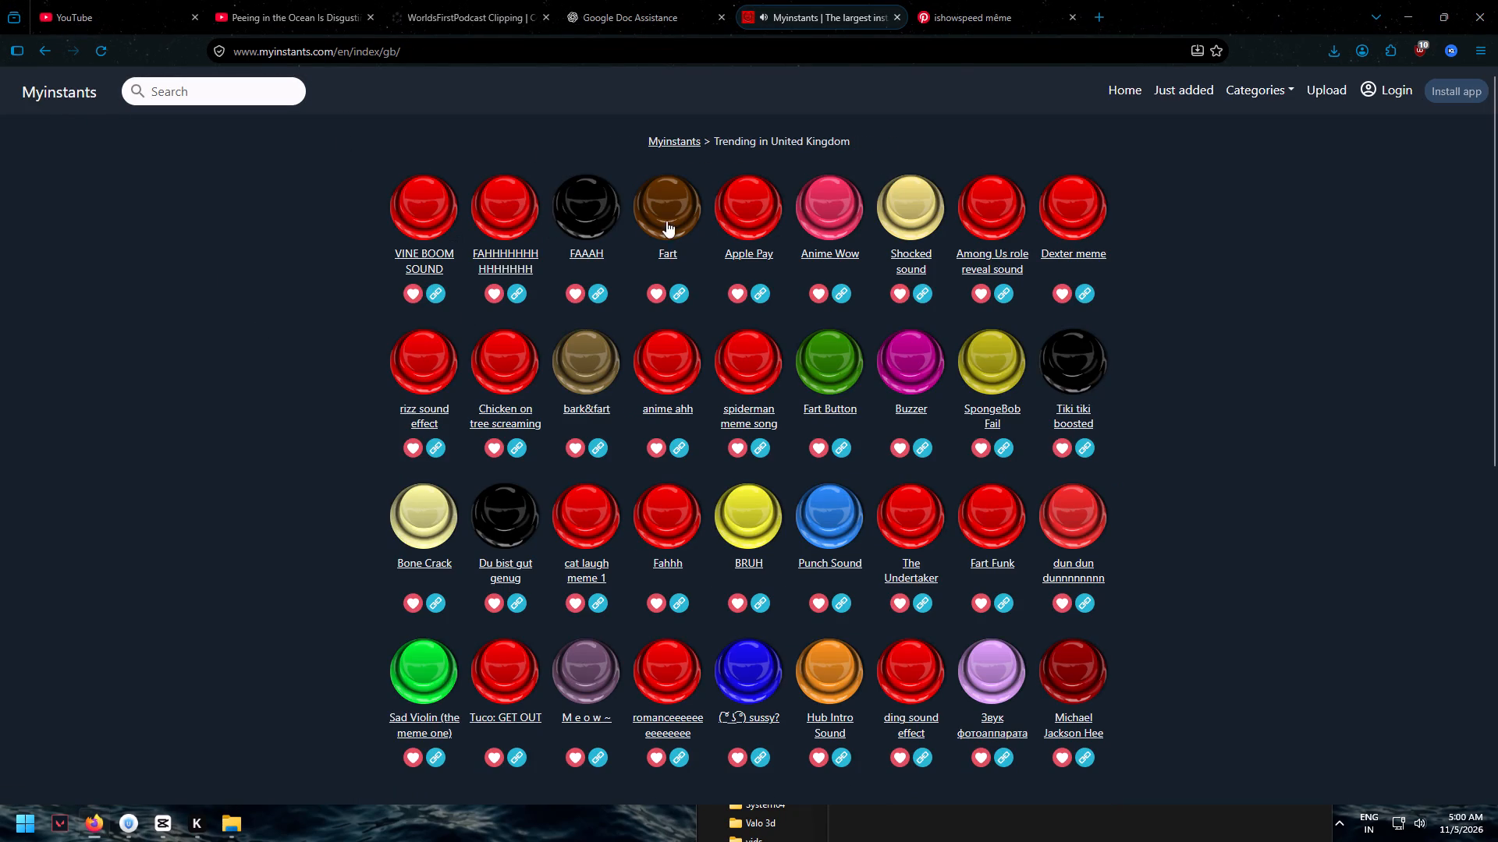
pyautogui.click(765, 221)
pyautogui.click(821, 218)
pyautogui.click(896, 216)
pyautogui.click(982, 217)
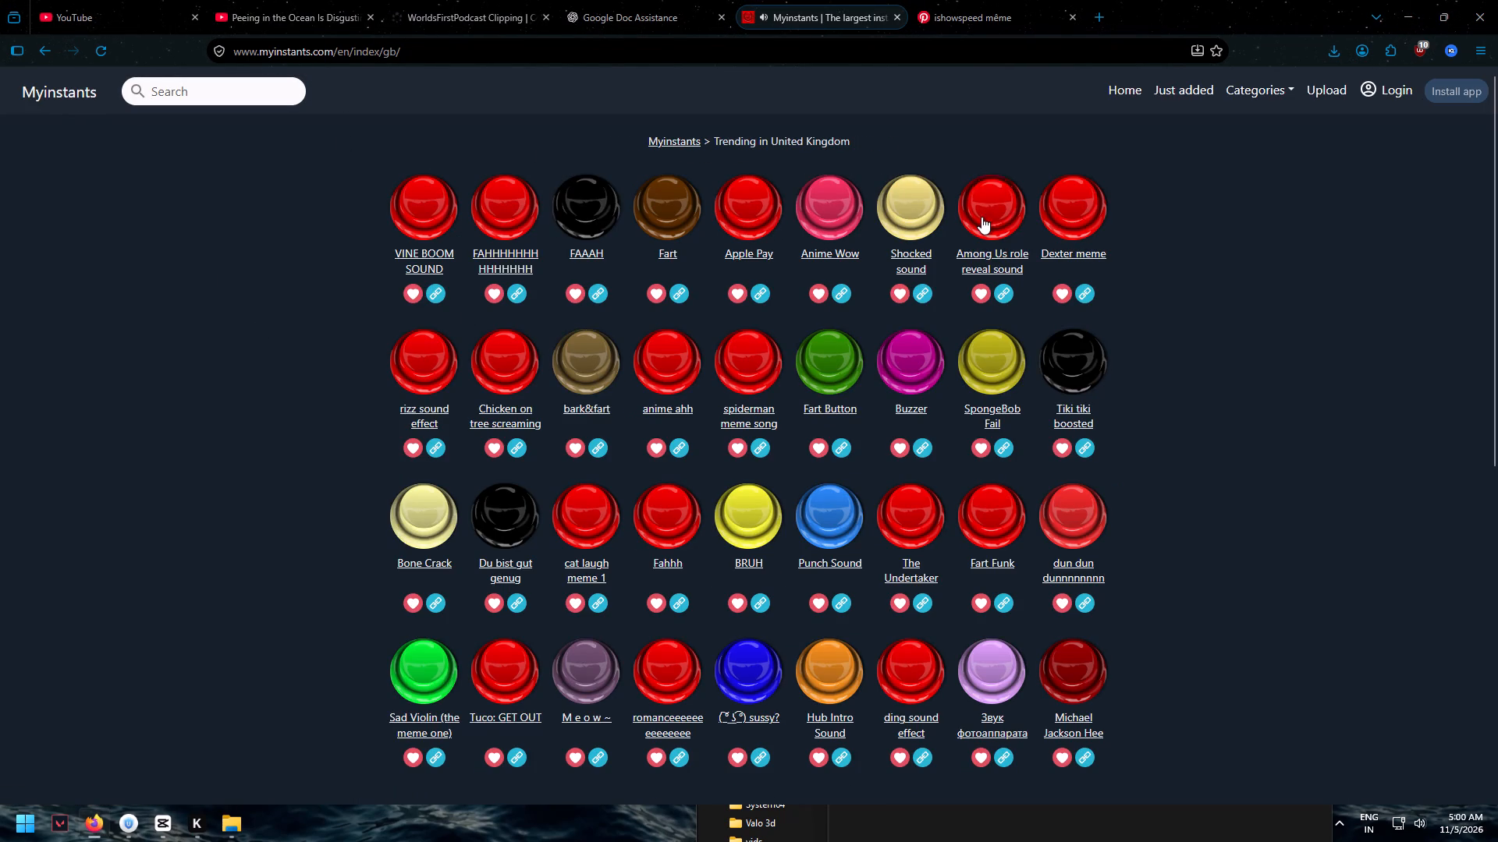
pyautogui.click(1076, 207)
pyautogui.click(564, 210)
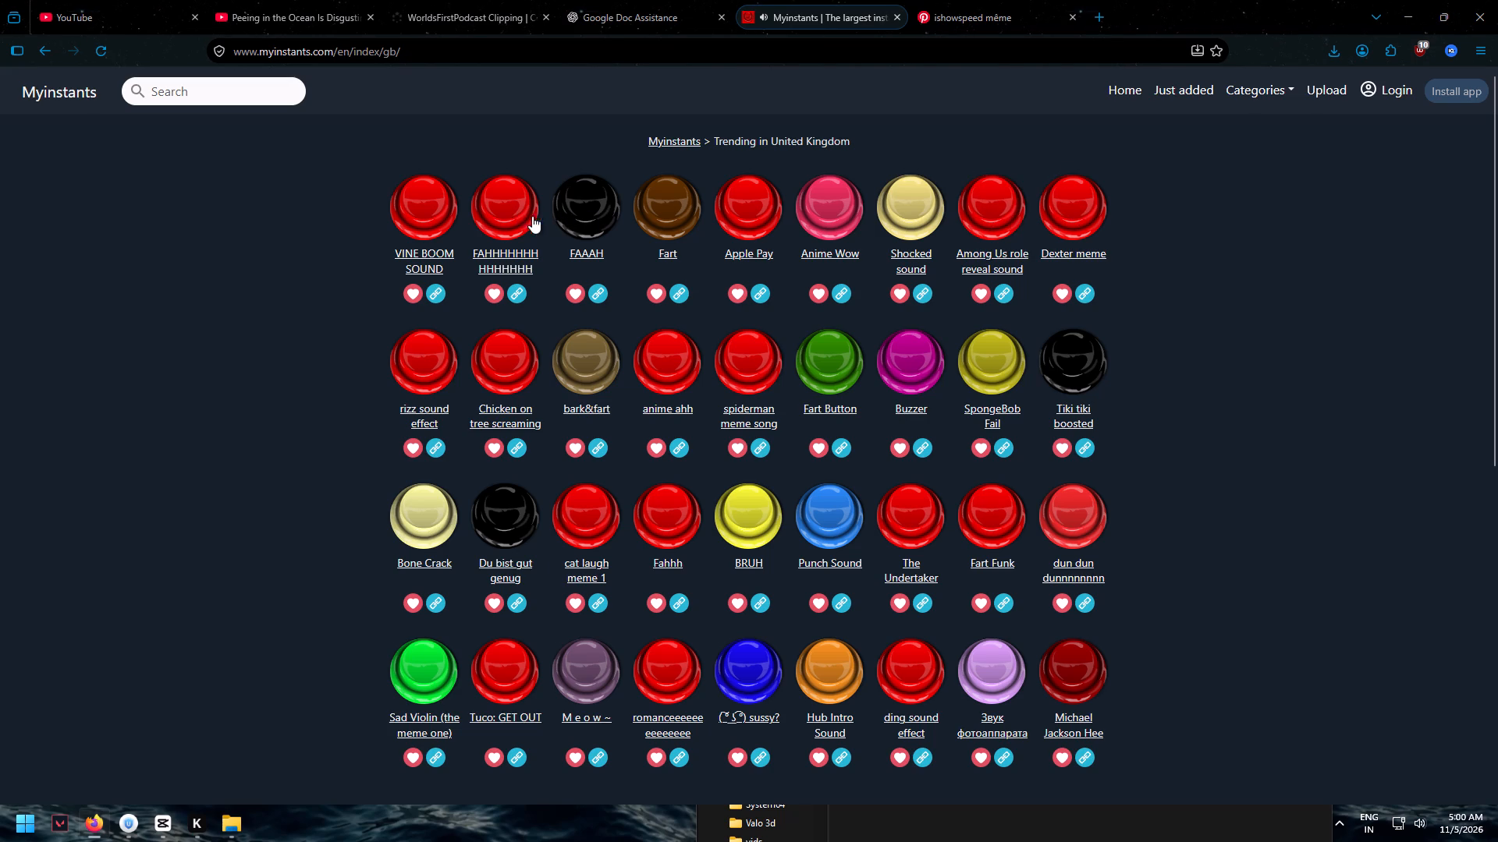
pyautogui.click(520, 213)
# Audition the second-row sounds from "rizz sound effect" through "anime ahh", including "Chicken on tree screaming".
pyautogui.click(398, 387)
pyautogui.doubleClick(488, 356)
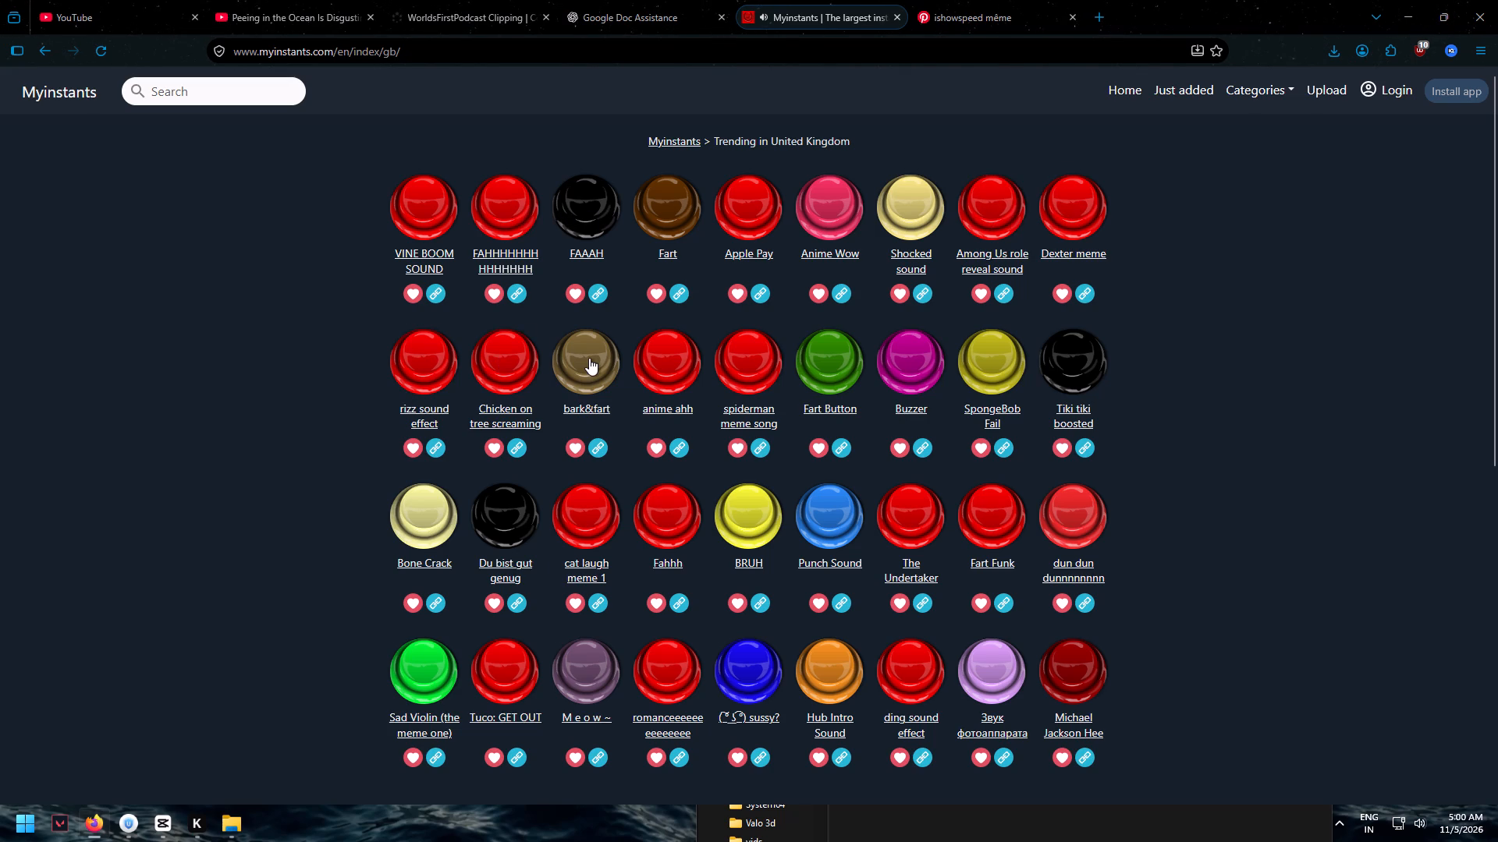
pyautogui.click(589, 358)
pyautogui.click(675, 359)
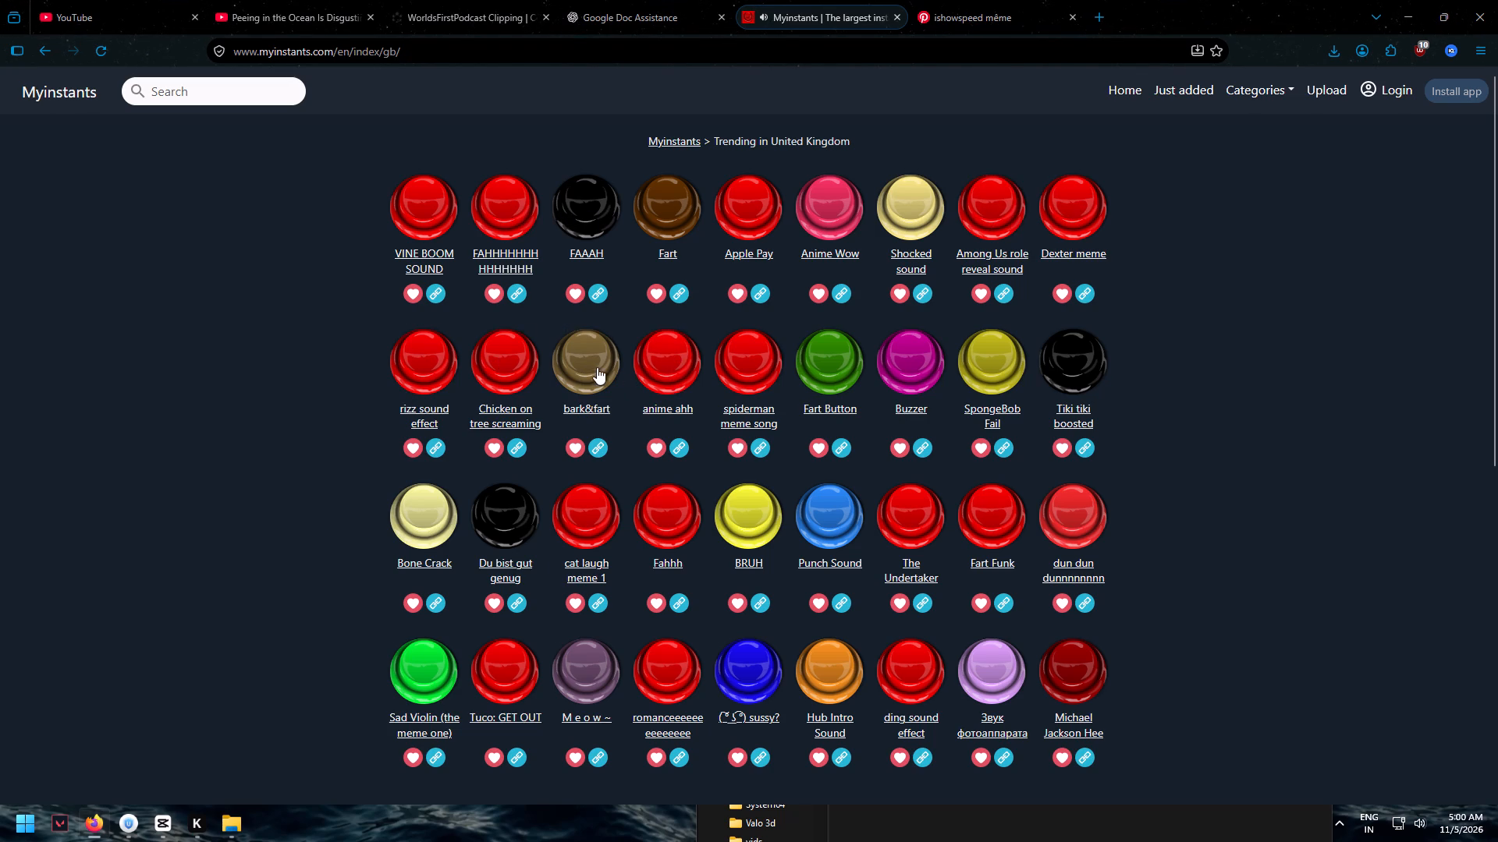
pyautogui.click(588, 366)
pyautogui.click(483, 358)
pyautogui.click(426, 355)
pyautogui.click(495, 359)
# Download the "Chicken on tree screaming" sound as an MP3 from its Myinstants page.
pyautogui.click(494, 408)
pyautogui.doubleClick(764, 546)
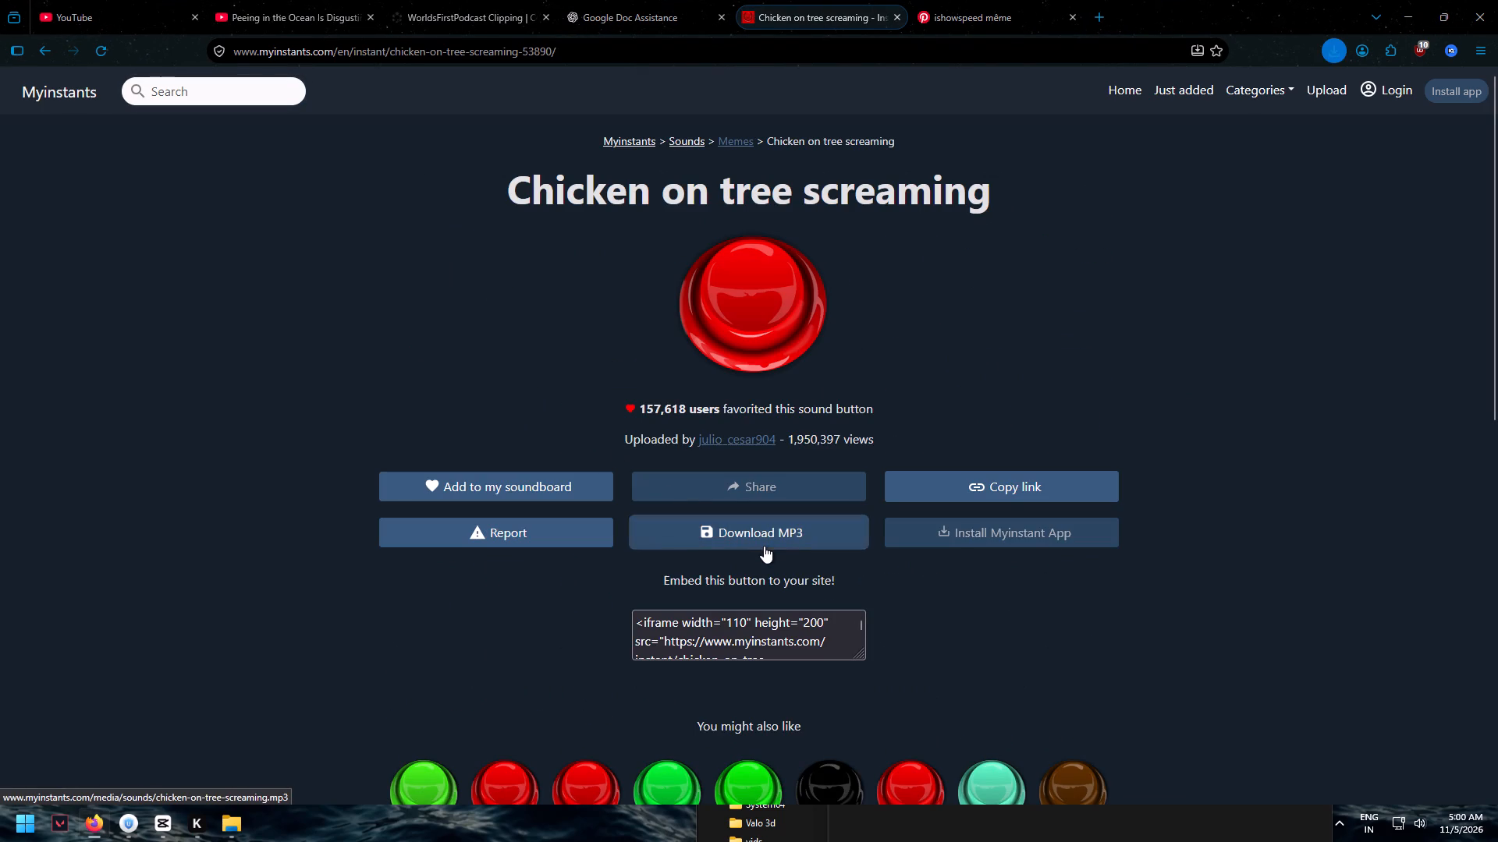
# In File Explorer, move the downloaded chicken-on-tree-screaming(1).mp3 from drive D: into the SFX folder inside WHOP materials.
pyautogui.click(1319, 95)
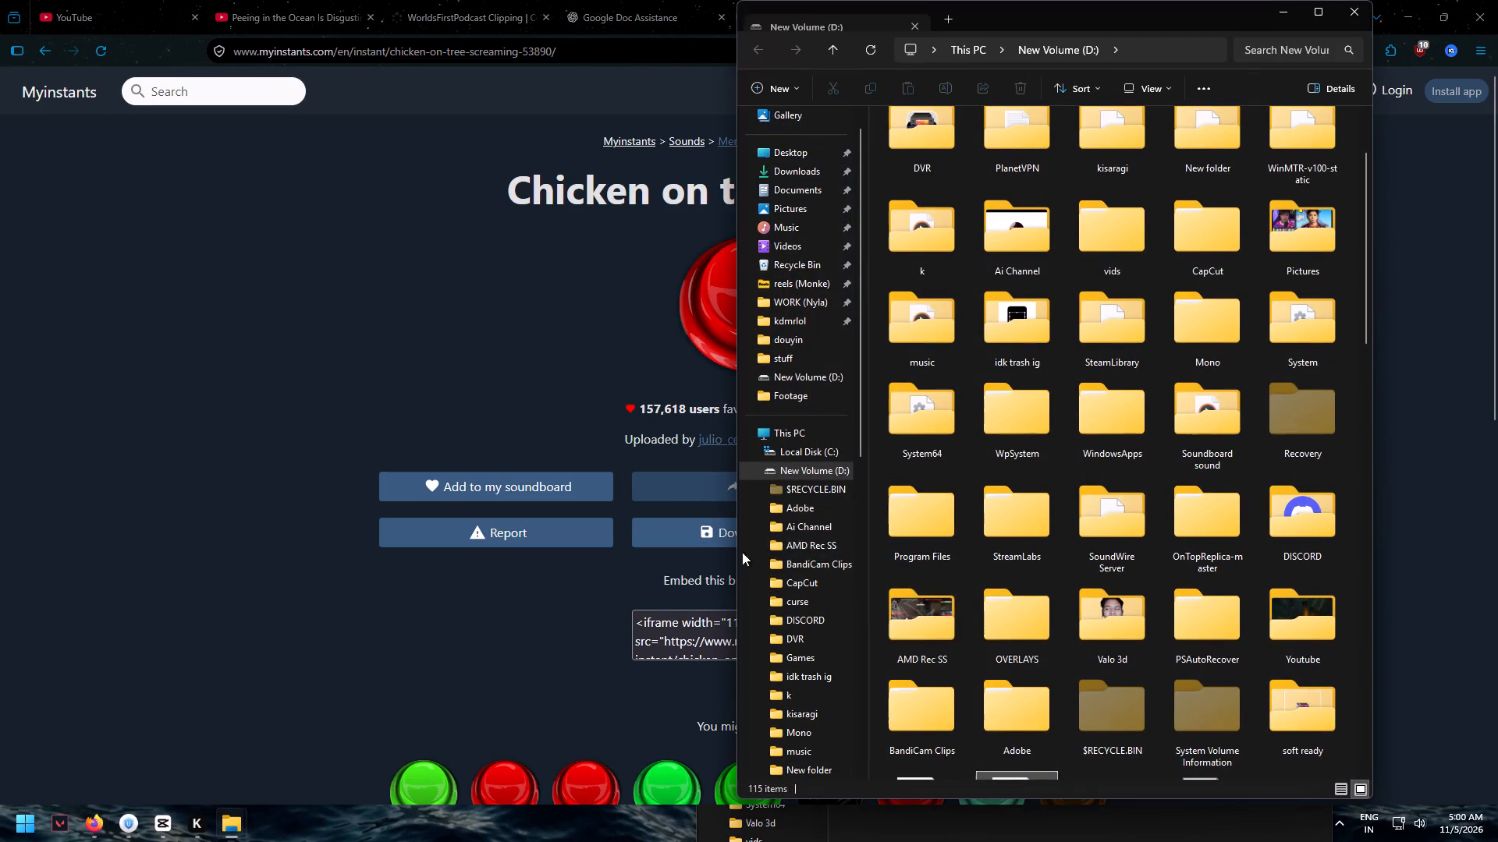
pyautogui.scroll(-2, 1005, 631)
pyautogui.scroll(1, 1012, 649)
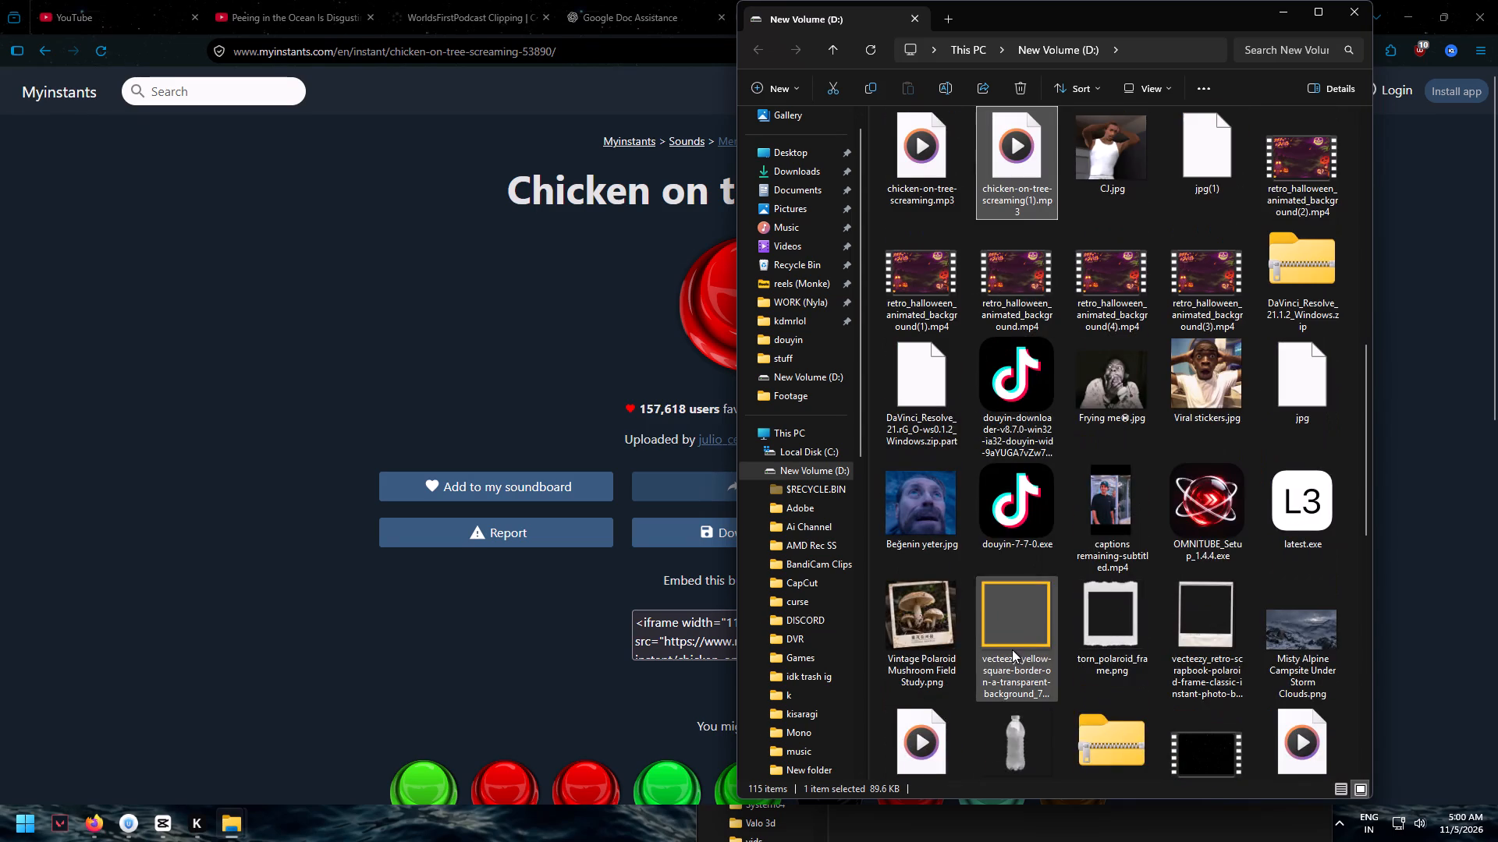
pyautogui.rightClick(1004, 199)
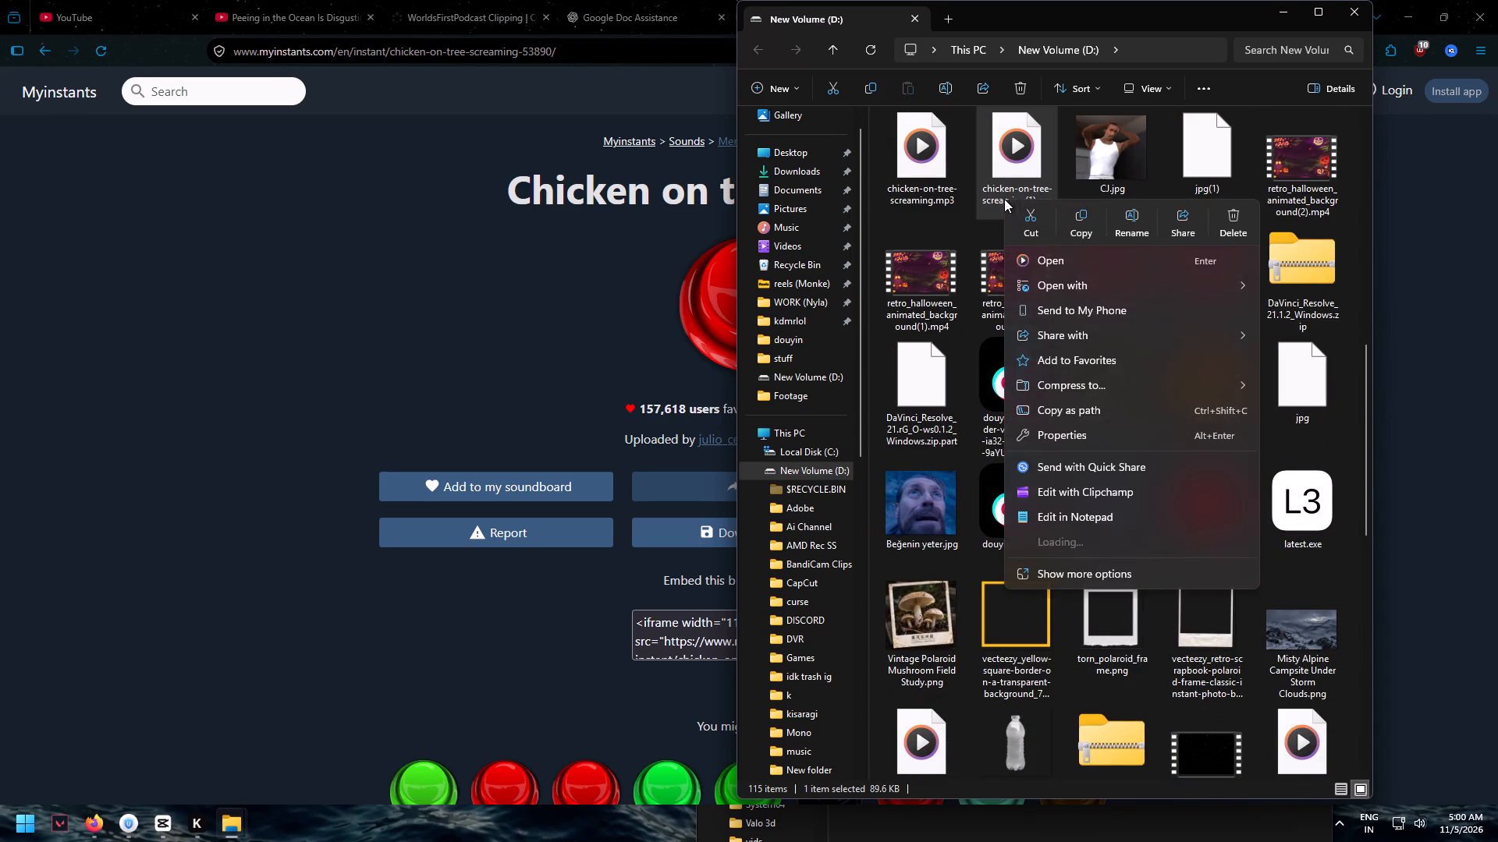
pyautogui.click(1033, 214)
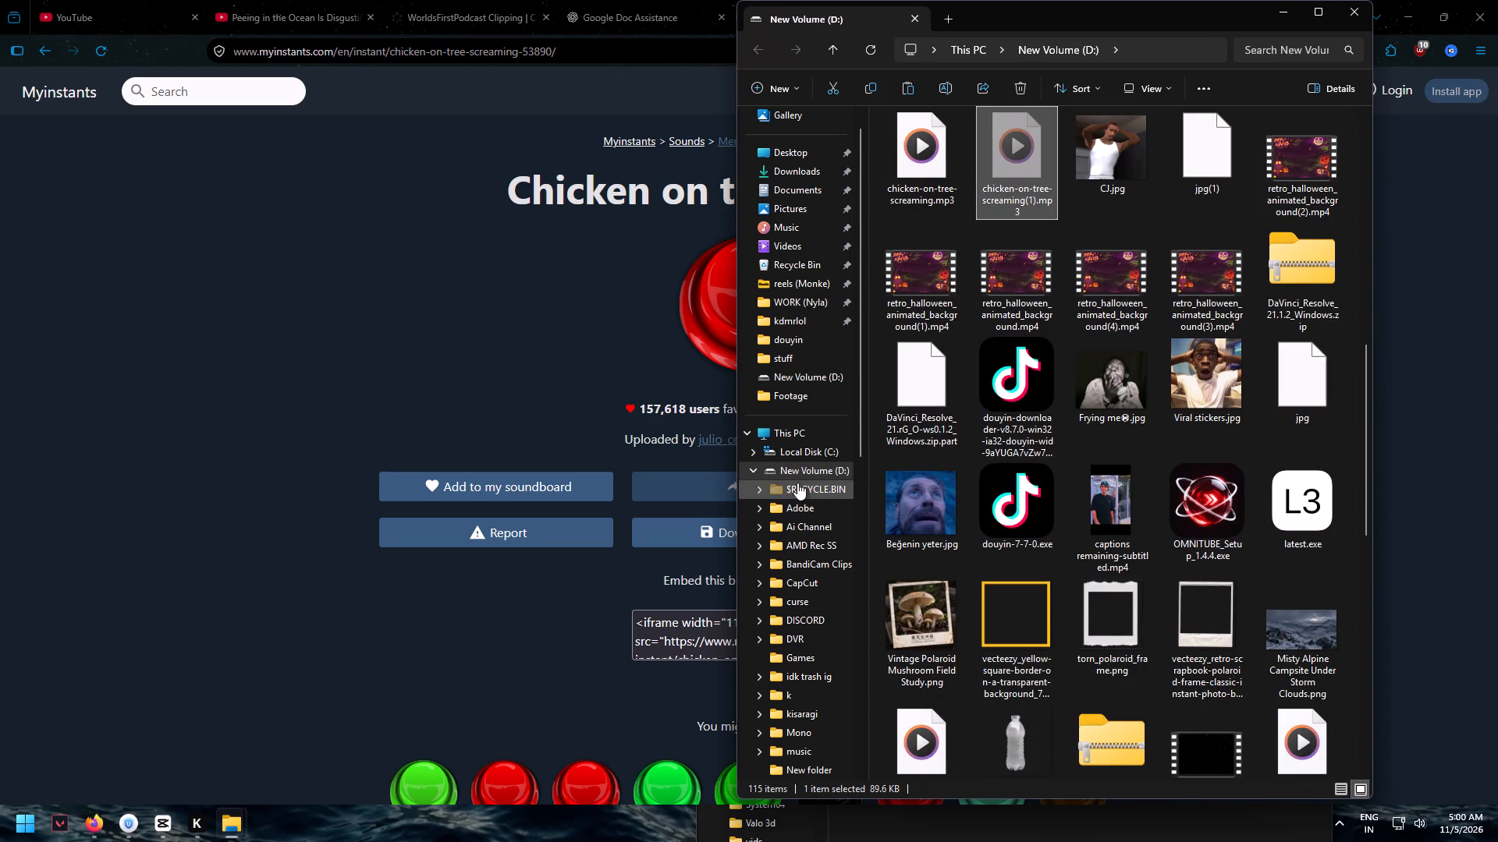
pyautogui.click(801, 467)
pyautogui.scroll(-1, 981, 513)
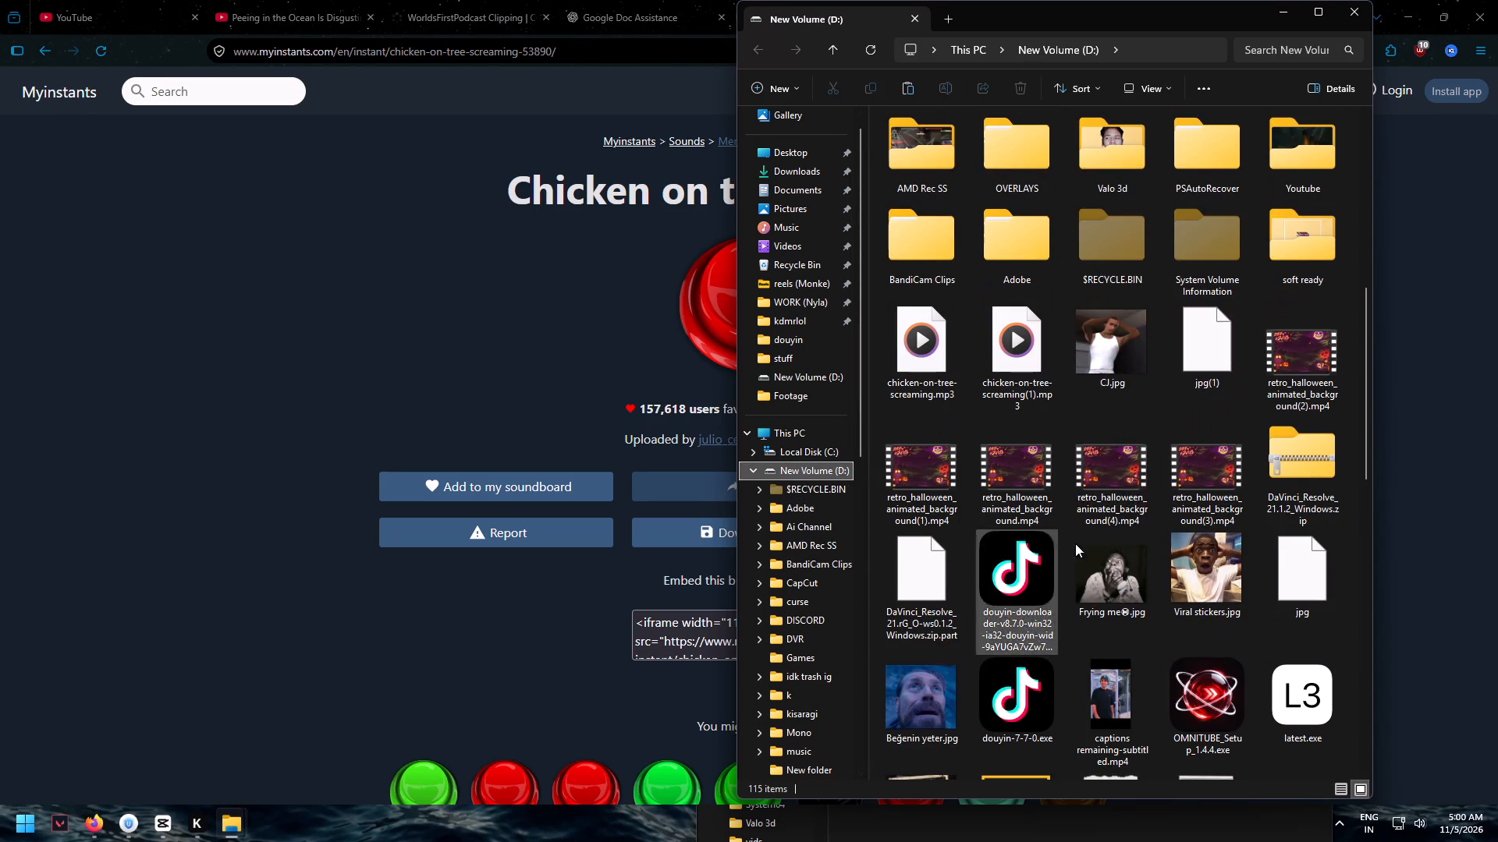
pyautogui.scroll(2, 1064, 306)
pyautogui.doubleClick(1092, 175)
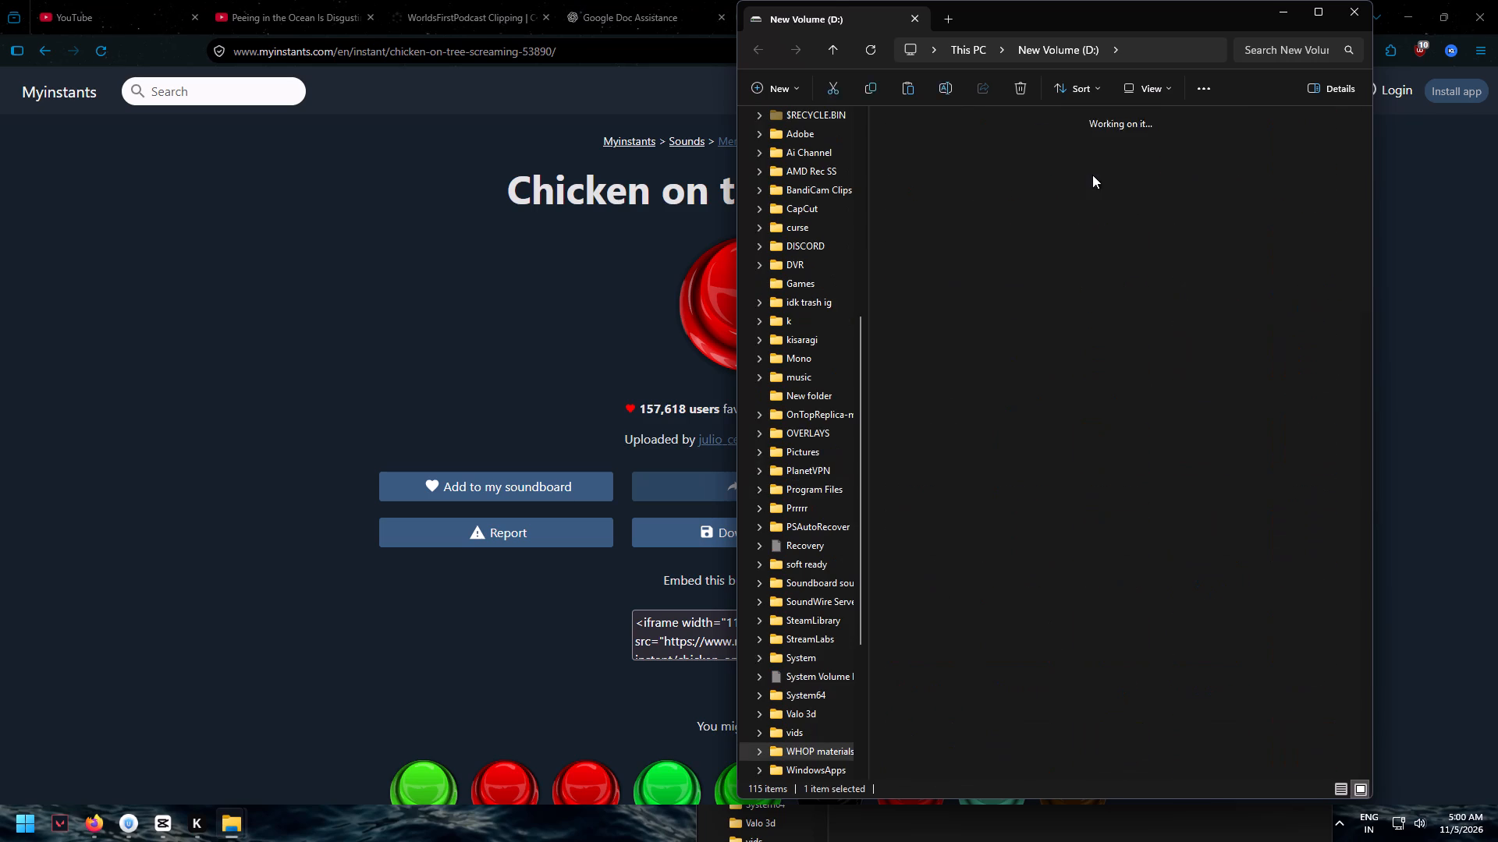
pyautogui.doubleClick(1110, 161)
pyautogui.click(979, 455)
pyautogui.rightClick(979, 455)
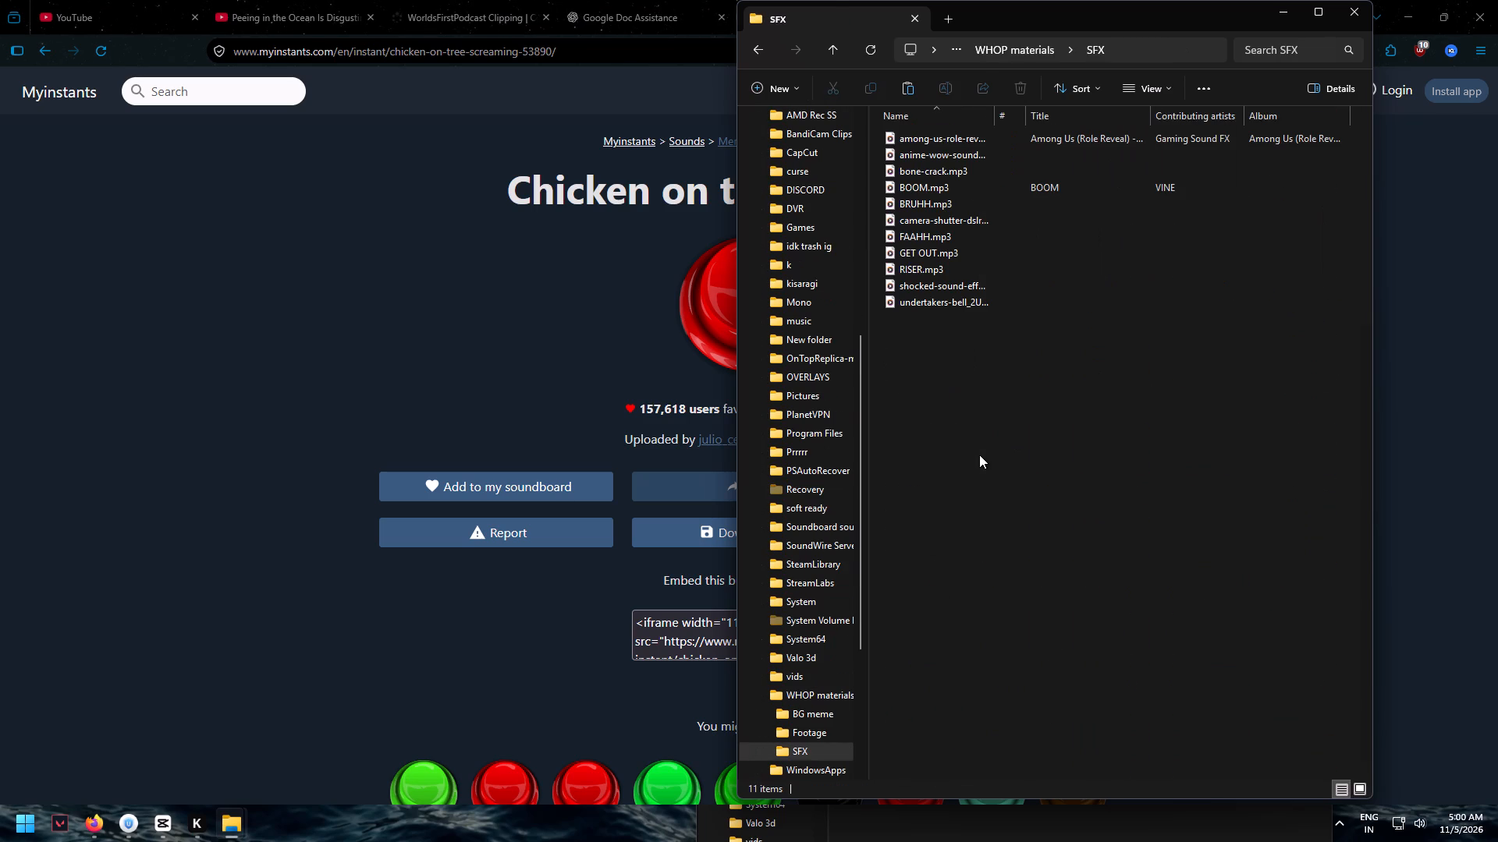
pyautogui.click(992, 482)
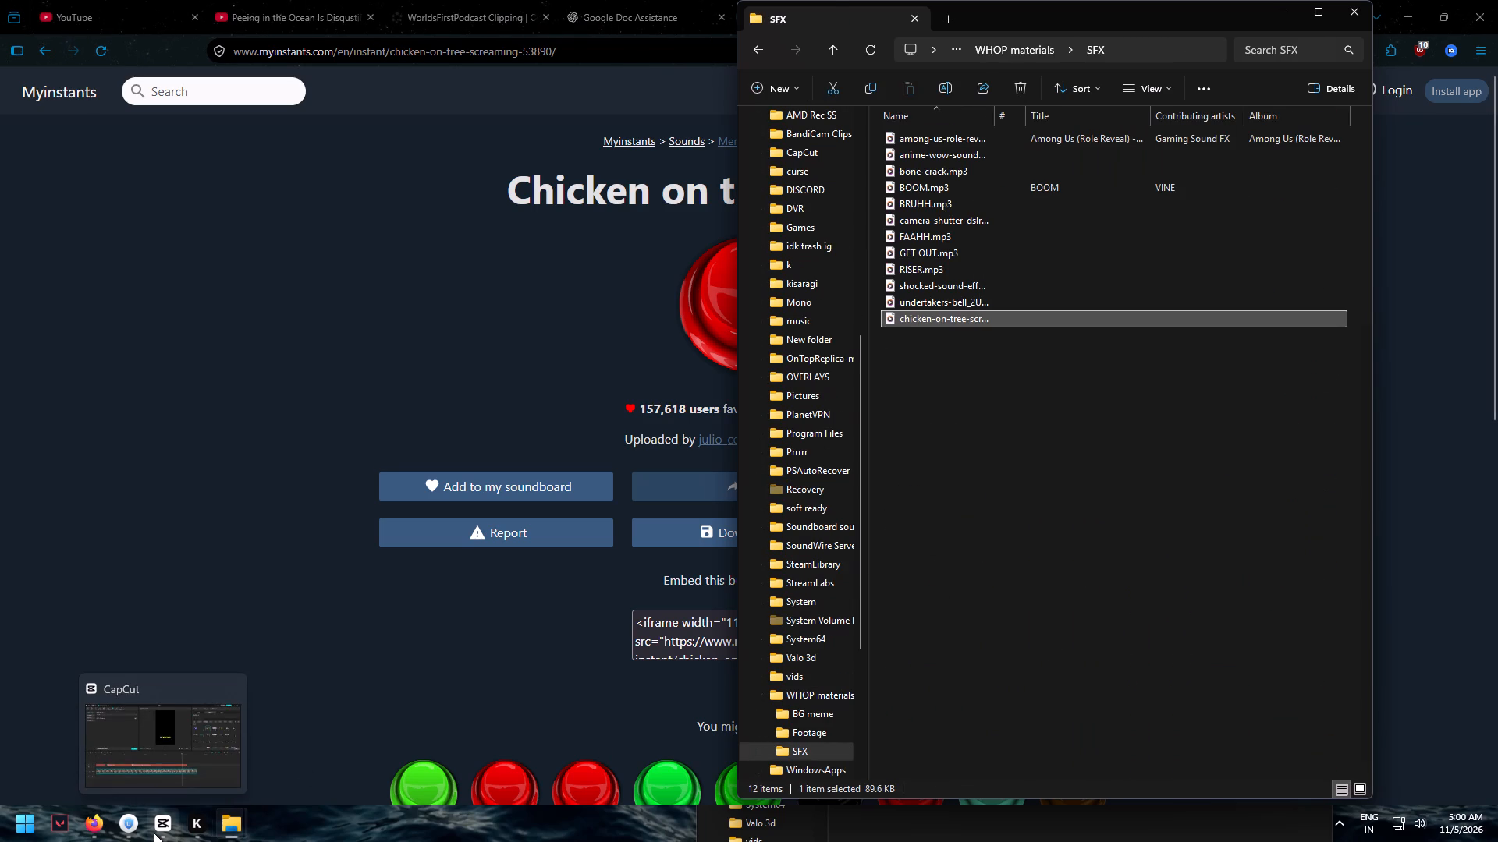
# Switch back to CapCut and import chicken-on-tree-screaming(1).mp3 from the SFX folder into the project media.
pyautogui.click(154, 833)
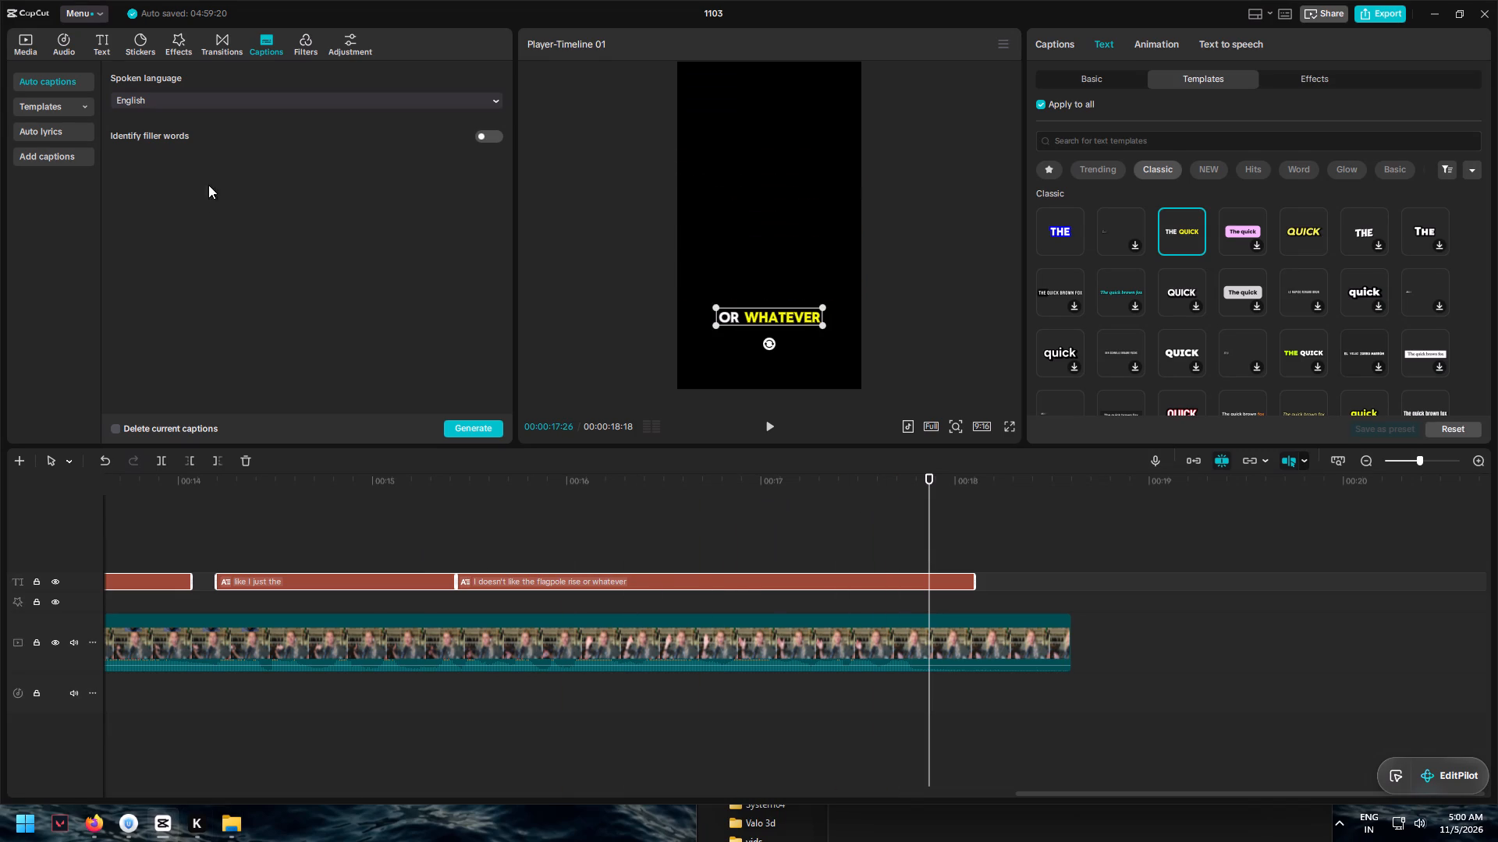
pyautogui.click(24, 47)
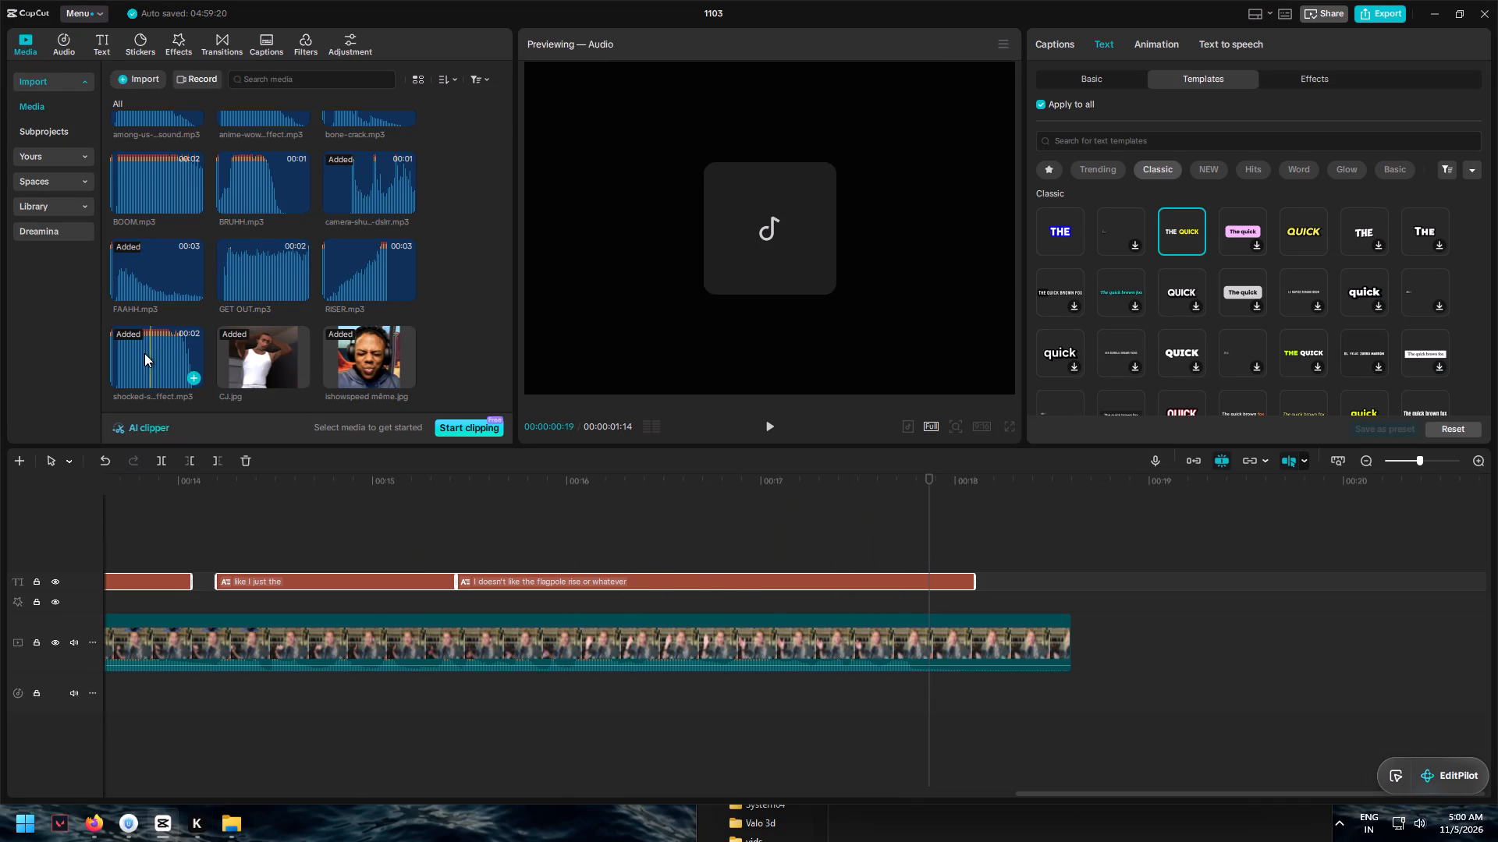
pyautogui.scroll(4, 294, 356)
pyautogui.scroll(3, 147, 365)
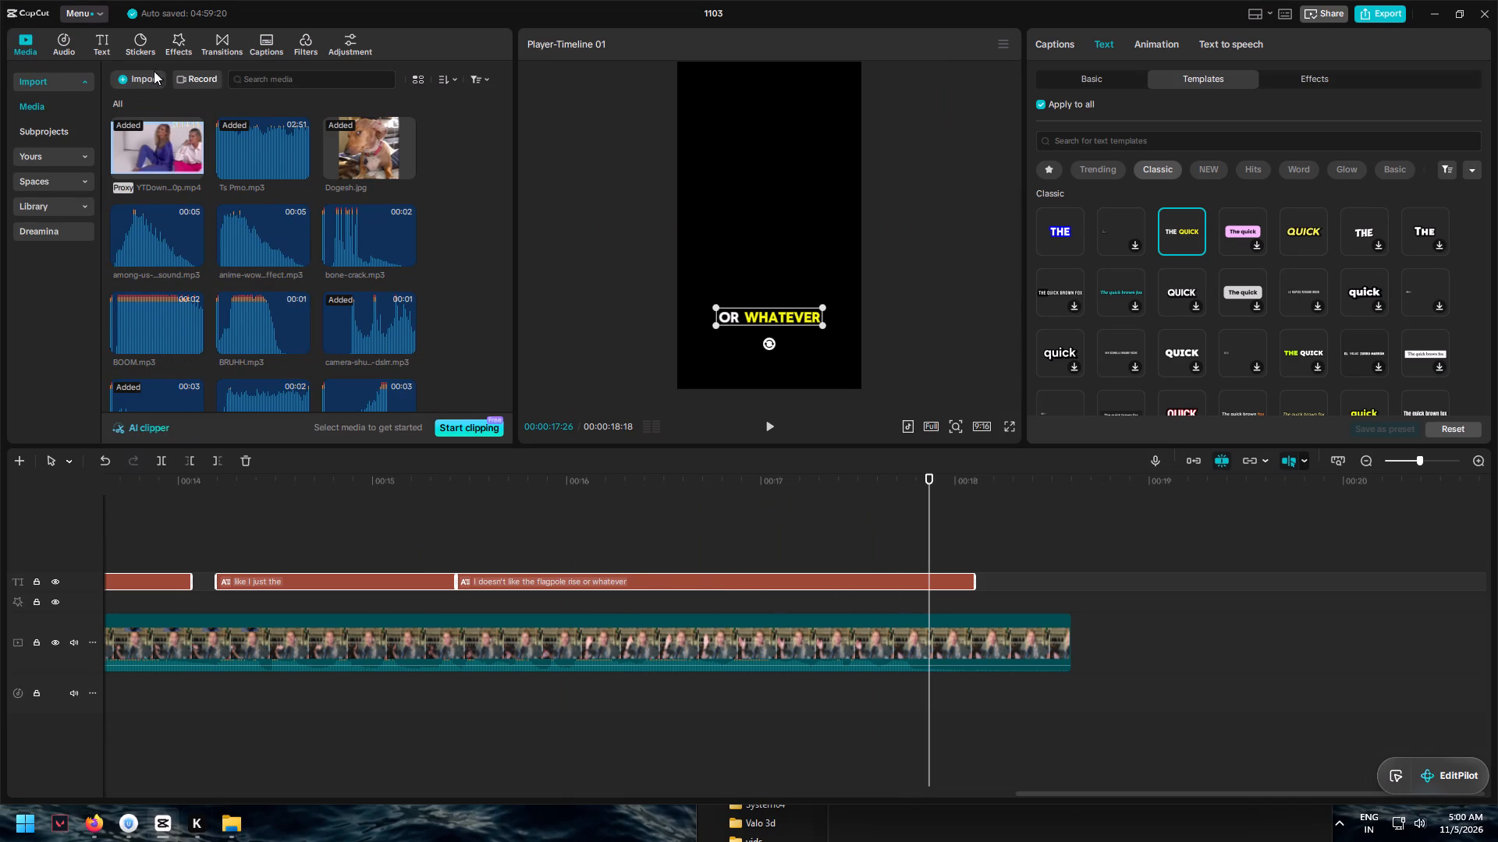
pyautogui.click(153, 71)
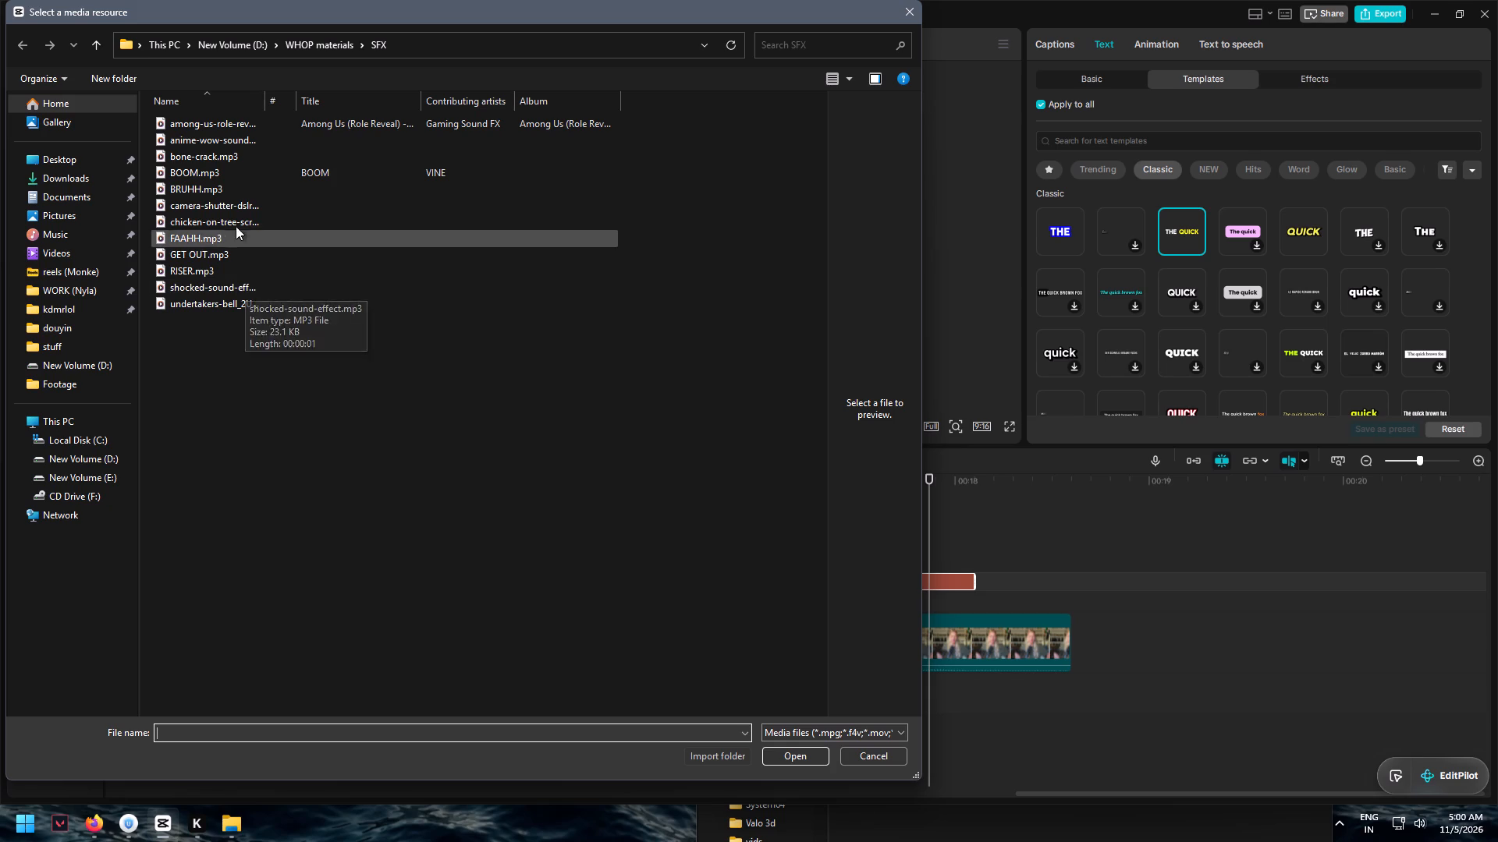
pyautogui.click(234, 221)
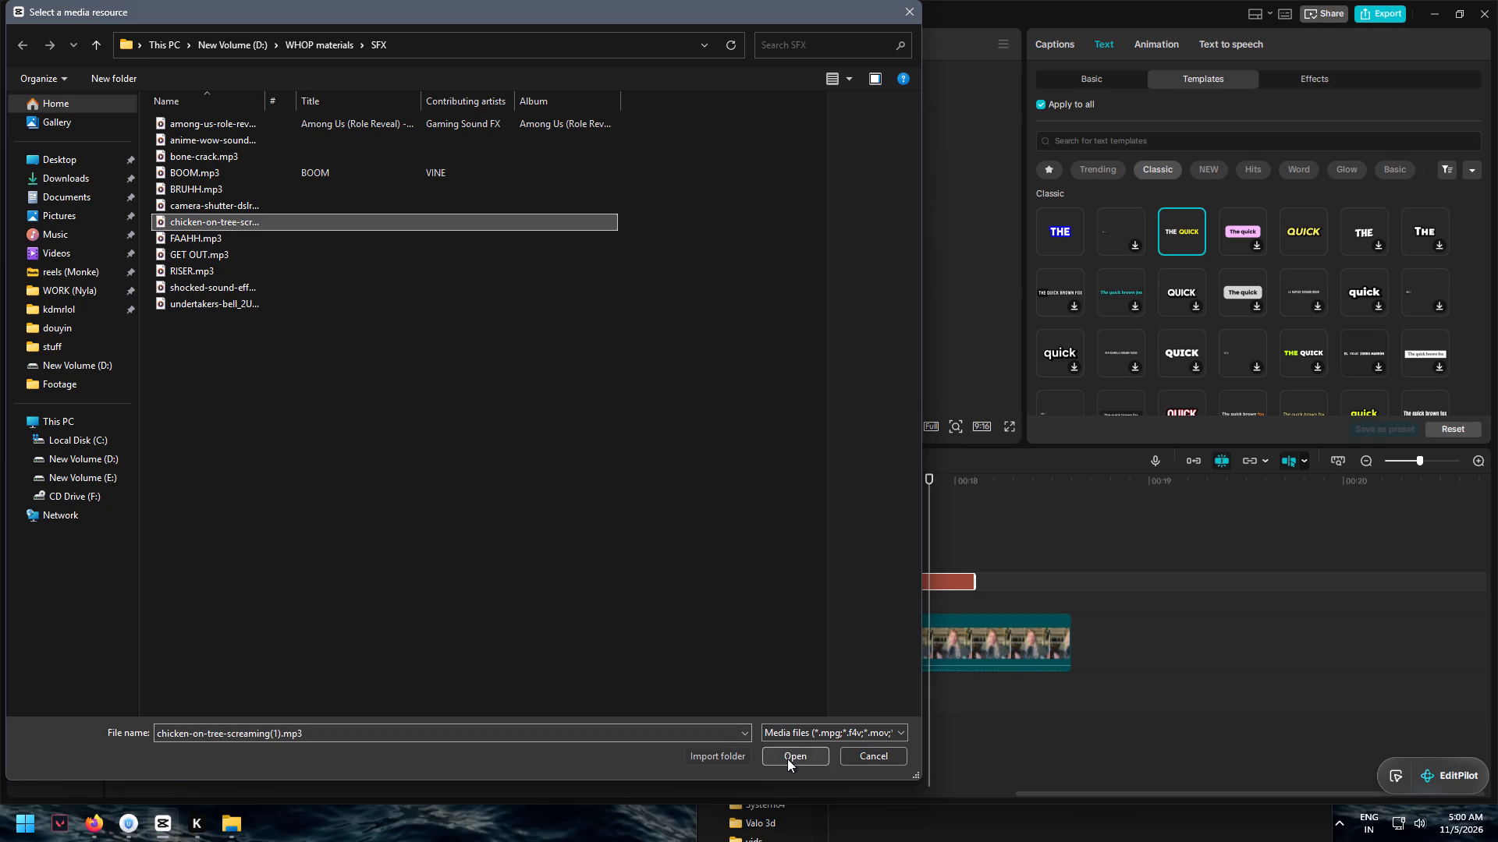
pyautogui.click(787, 759)
# Place the chicken-on-tree-screaming(1).mp3 sound on the audio track below the video, starting at about 17.3 s.
pyautogui.scroll(-3, 330, 323)
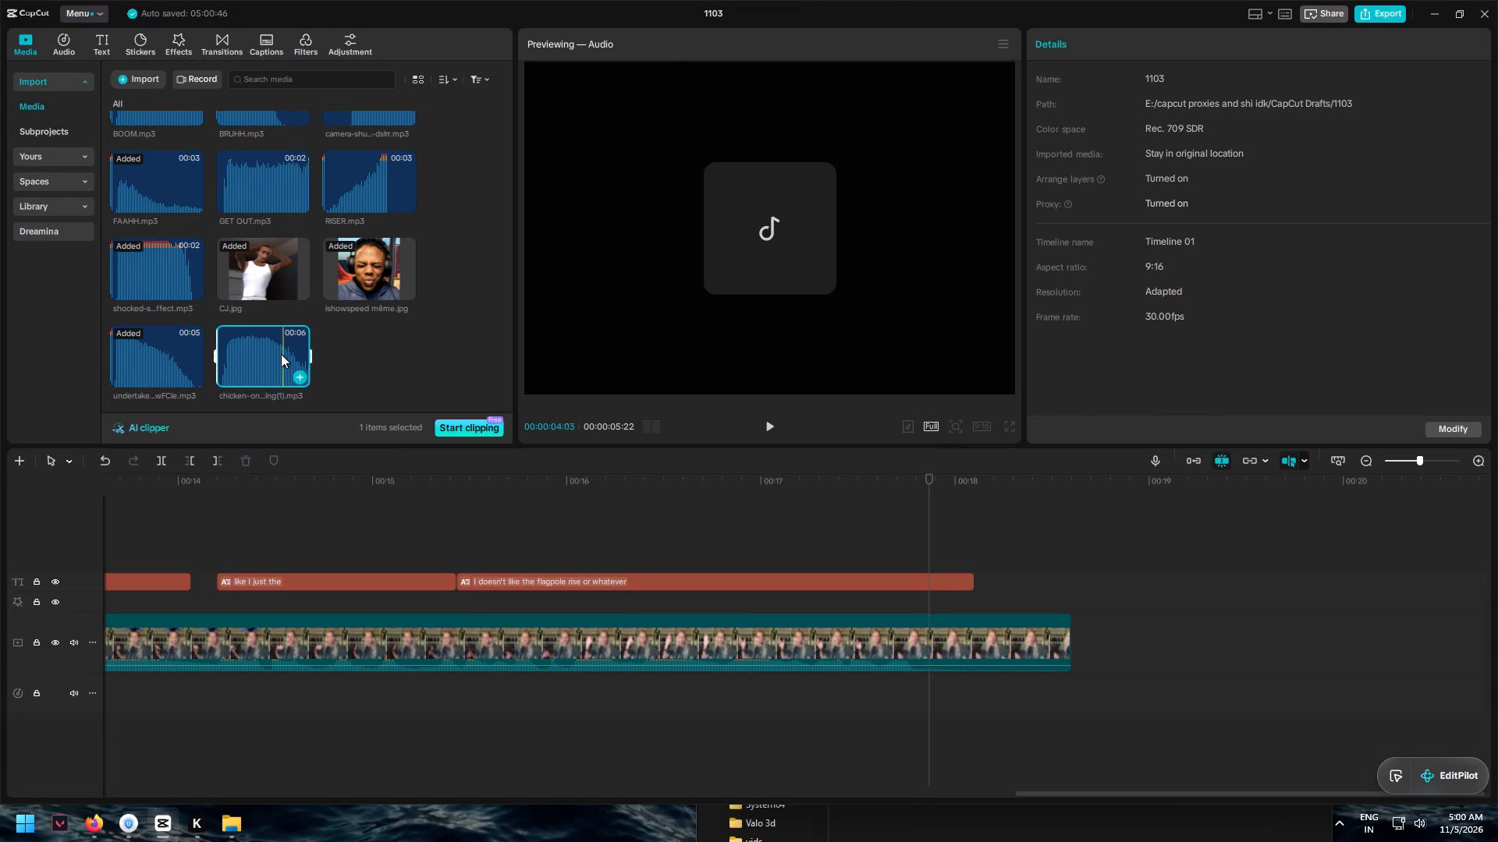
pyautogui.moveTo(278, 353); pyautogui.dragTo(821, 695)
pyautogui.click(821, 695)
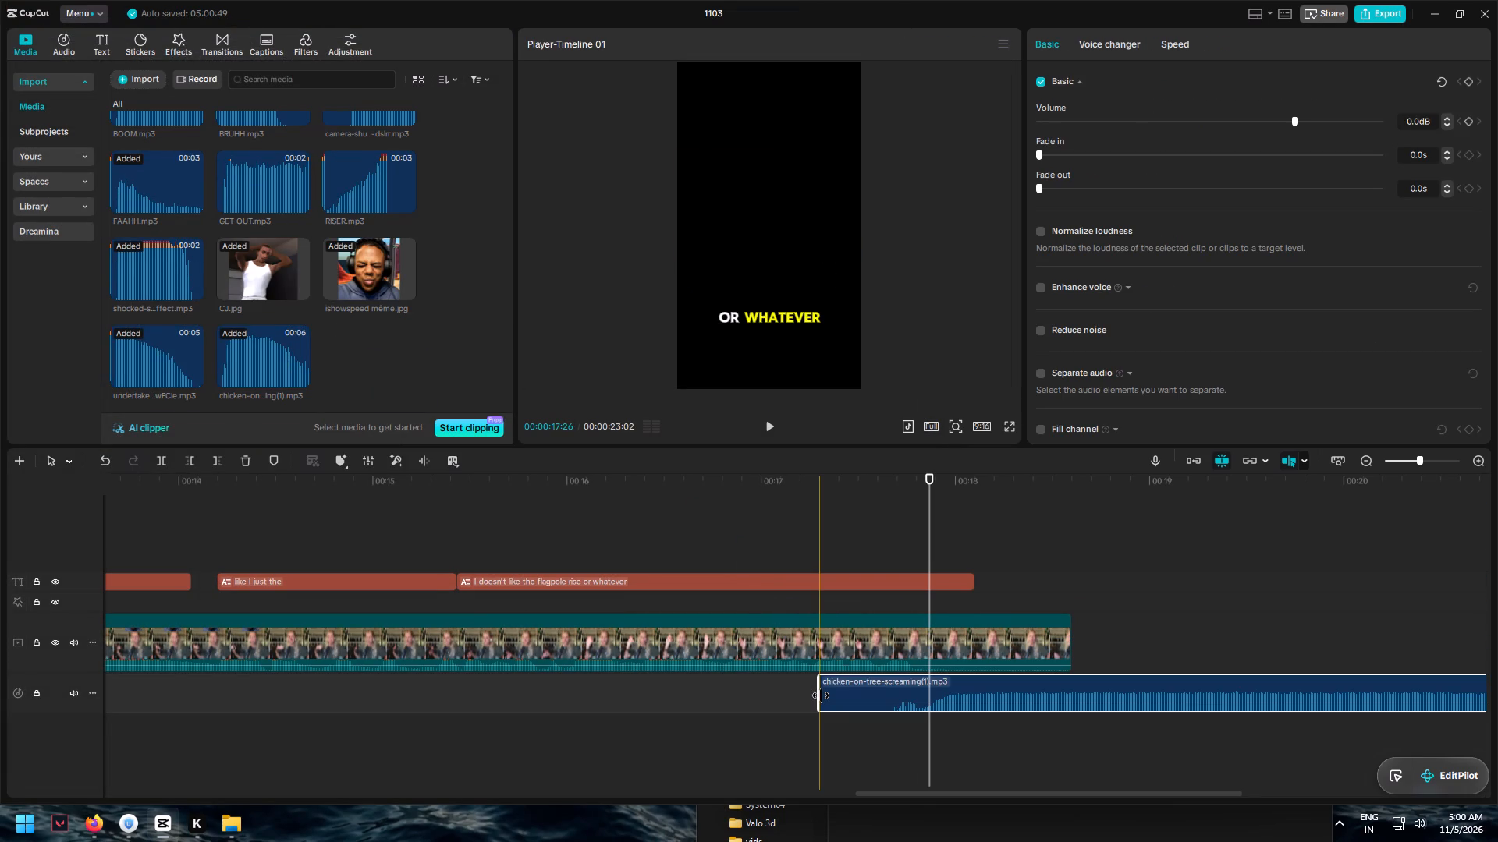
# Trim the start of the chicken-on-tree-screaming(1).mp3 clip to about 17.8 s.
pyautogui.moveTo(819, 689); pyautogui.dragTo(897, 696)
pyautogui.click(897, 696)
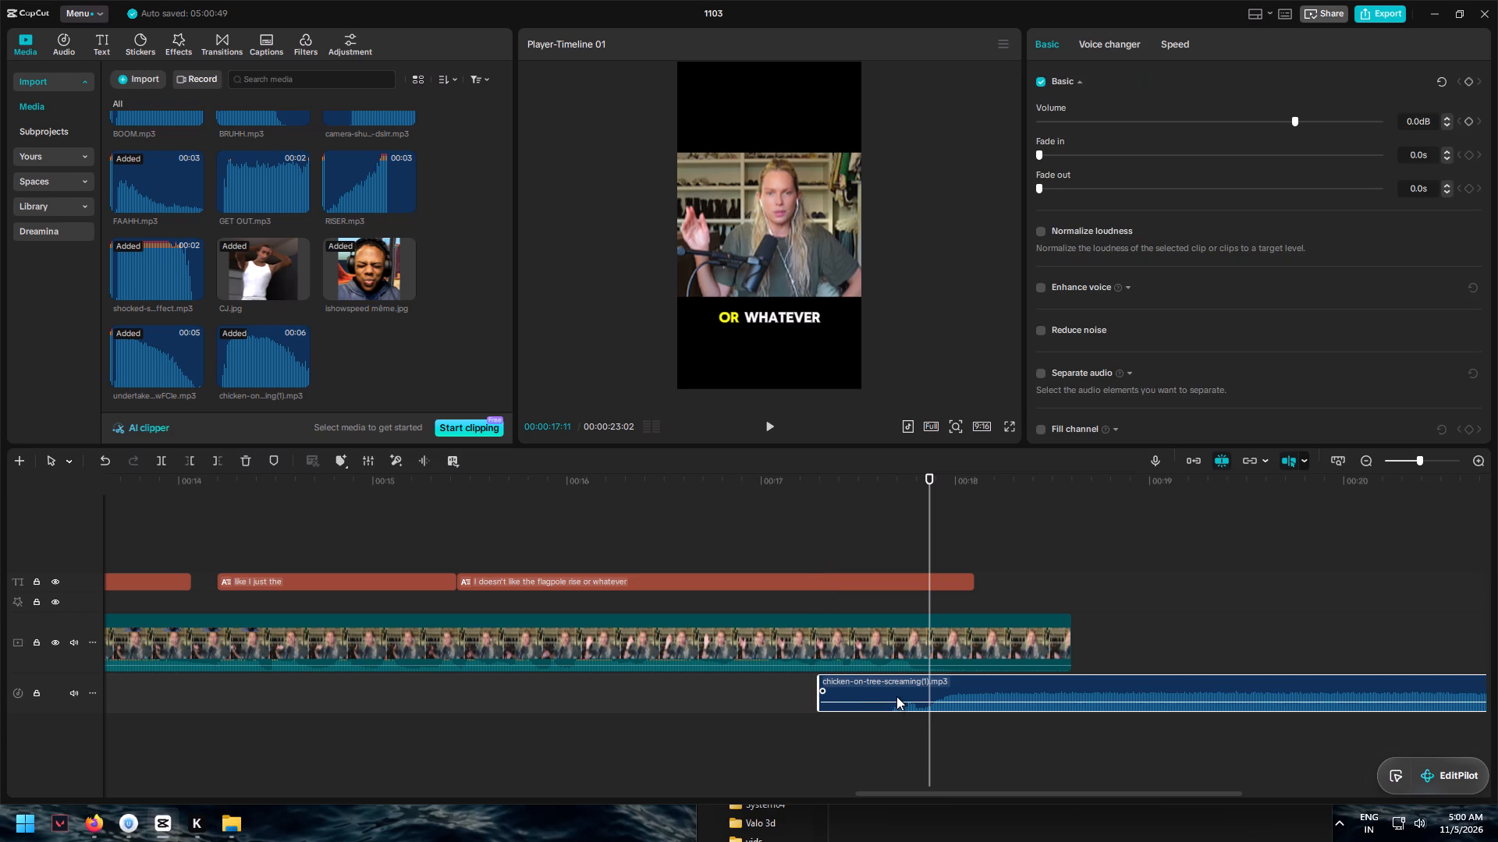
pyautogui.moveTo(819, 678); pyautogui.dragTo(919, 686)
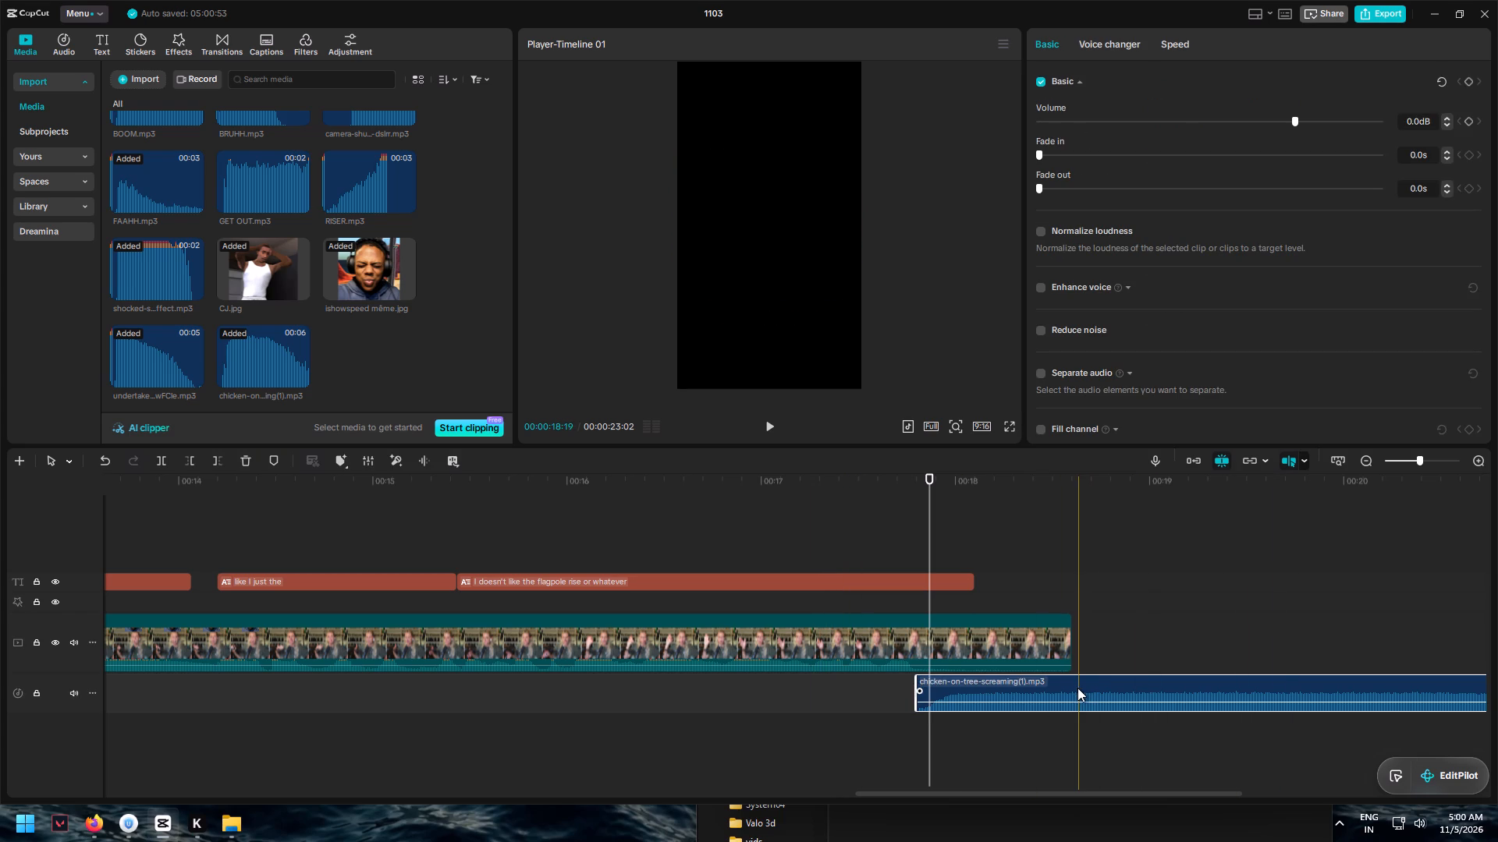
# Split the chicken sound at the video's end, at 18:18, and delete the part beyond it.
pyautogui.hotkey('ctrl', 'b')
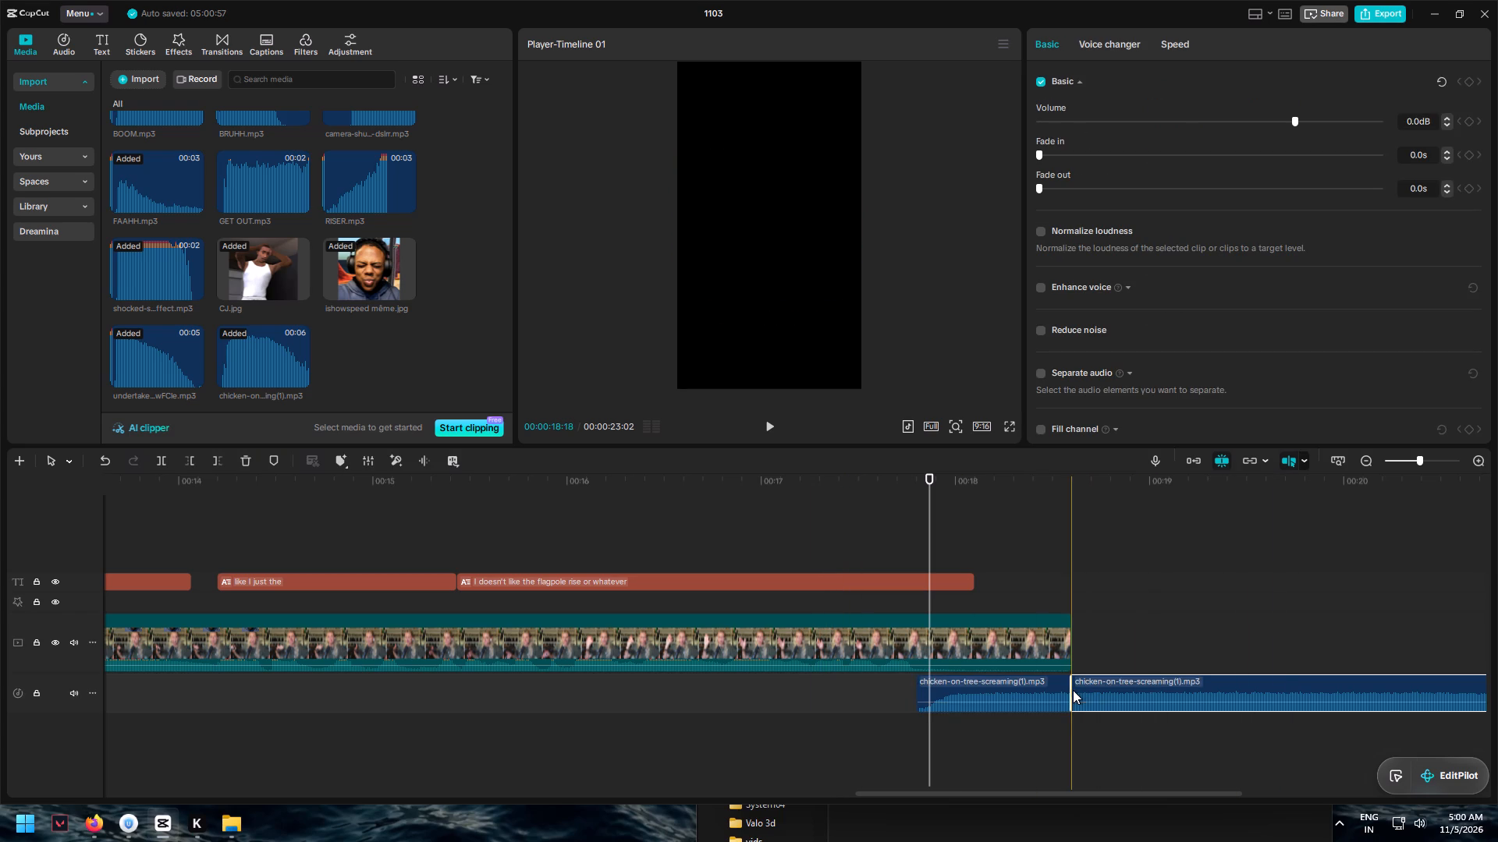
pyautogui.click(1124, 688)
pyautogui.press('Delete')
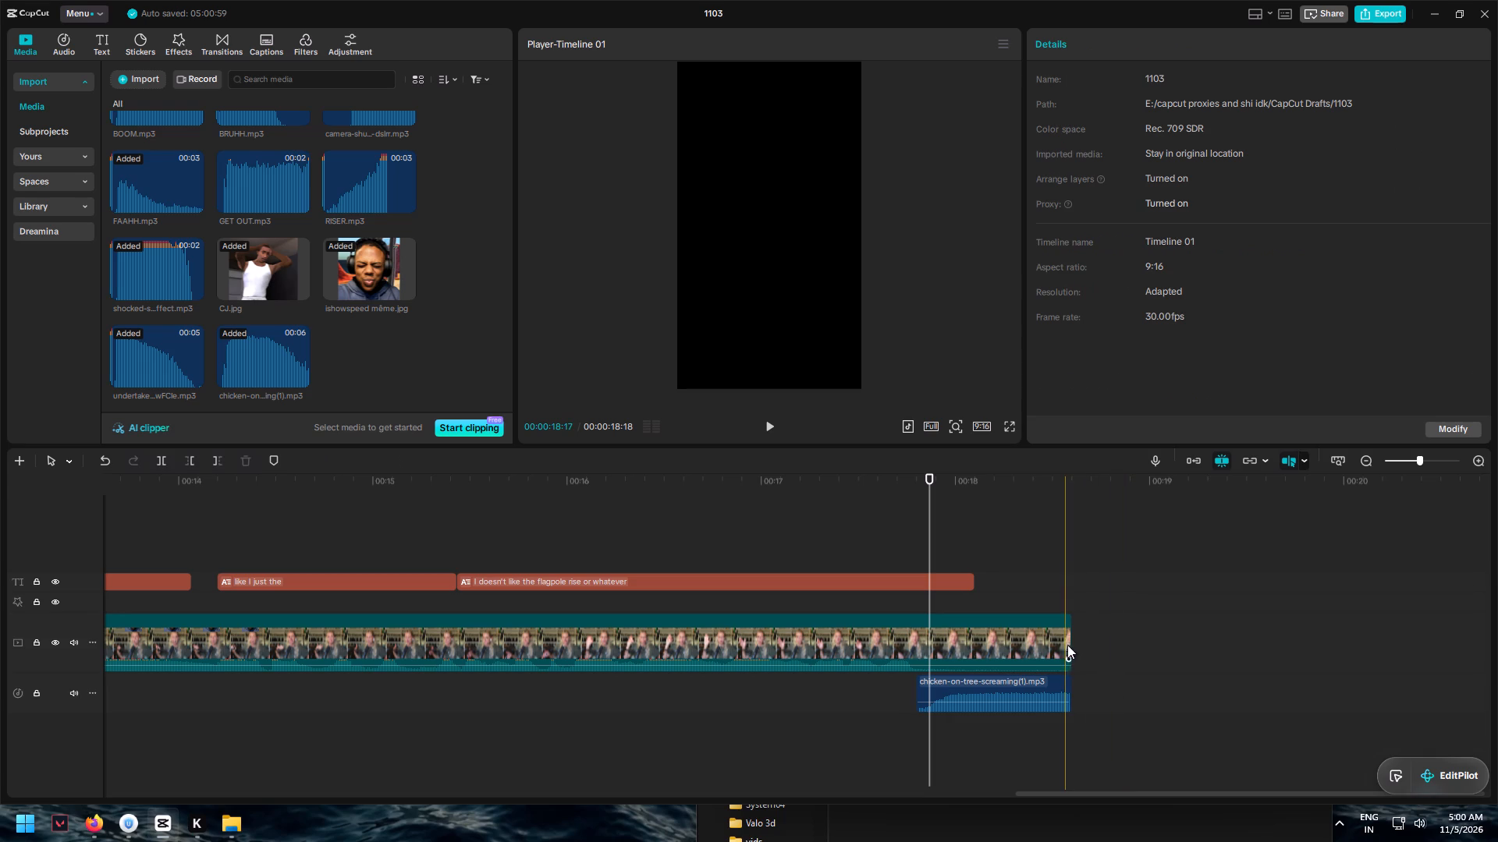
# Trim the end of the main video clip back to 18:04, just after the last caption.
pyautogui.moveTo(1068, 642); pyautogui.dragTo(976, 645)
# Move the chicken sound earlier so it starts at about 17.5 s and runs slightly past the video's end.
pyautogui.moveTo(1036, 682); pyautogui.dragTo(984, 682)
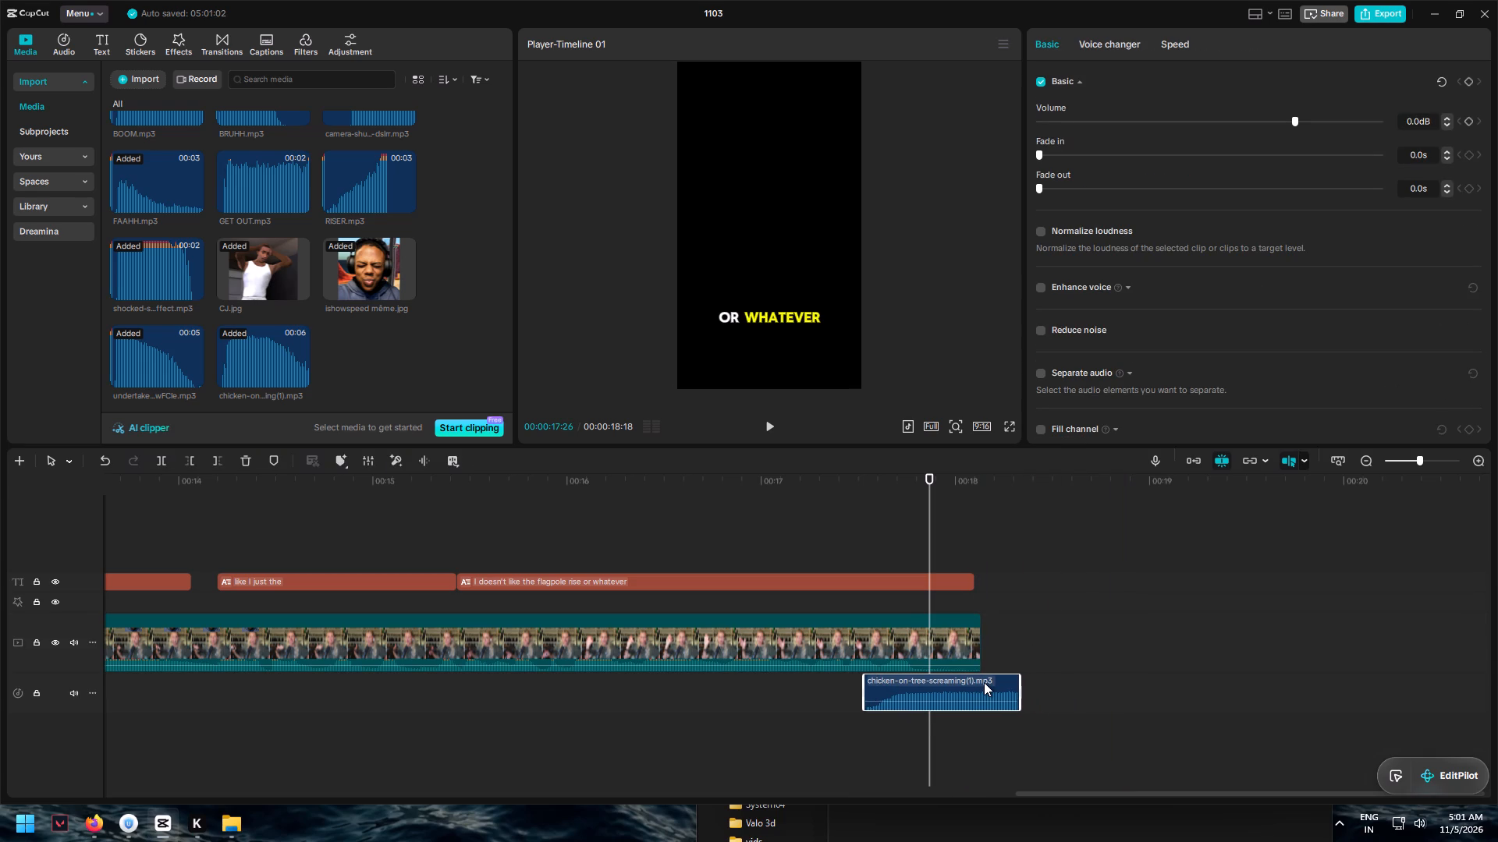
pyautogui.moveTo(984, 682); pyautogui.dragTo(982, 682)
# Play back the ending to check the chicken sound's timing, and return to the start of the timeline.
pyautogui.click(847, 517)
pyautogui.click(769, 434)
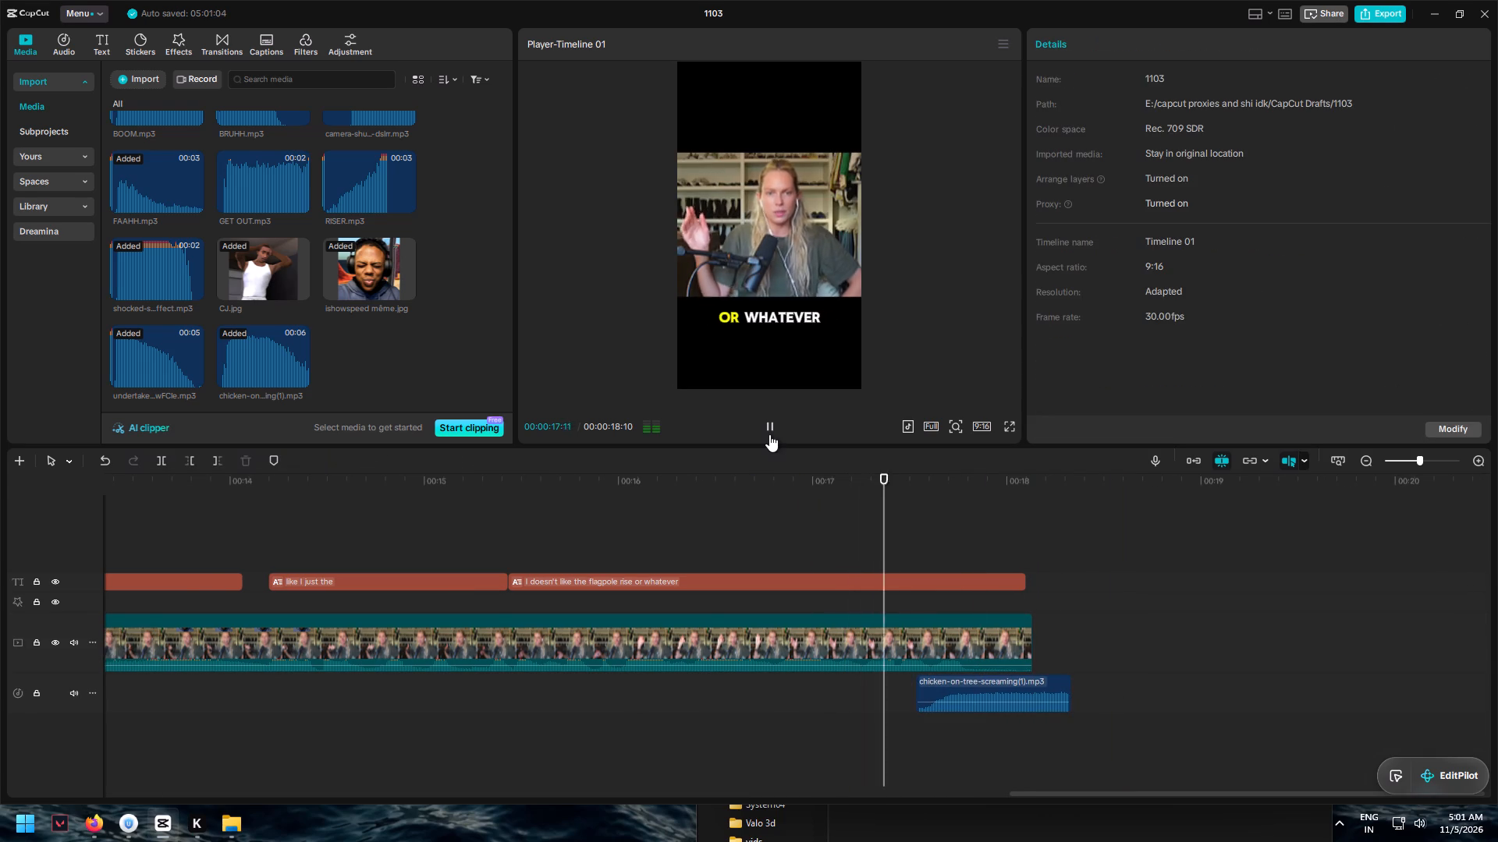
pyautogui.click(769, 434)
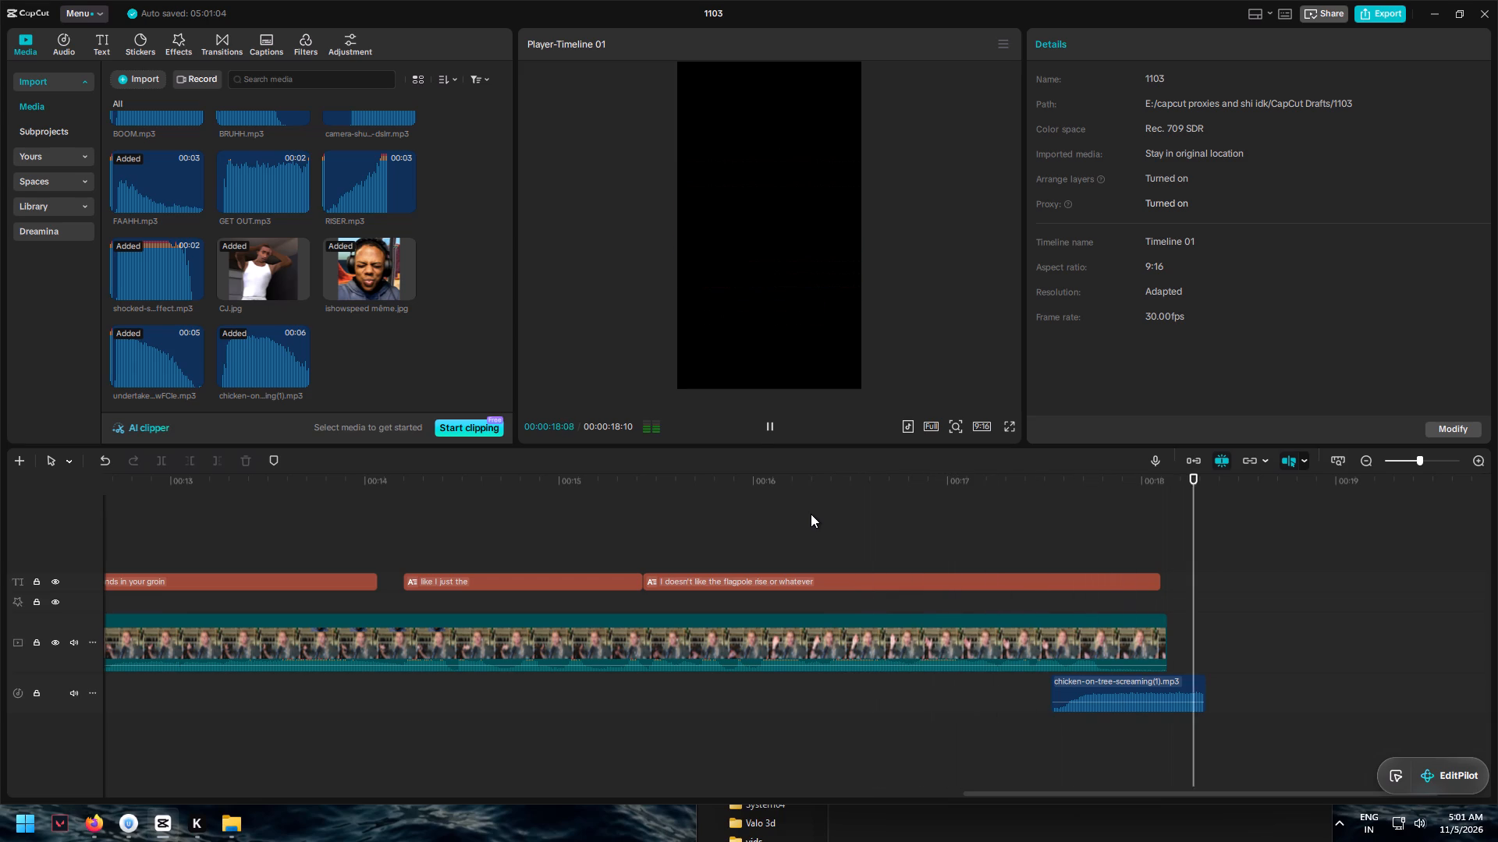
pyautogui.moveTo(1206, 505); pyautogui.dragTo(860, 503)
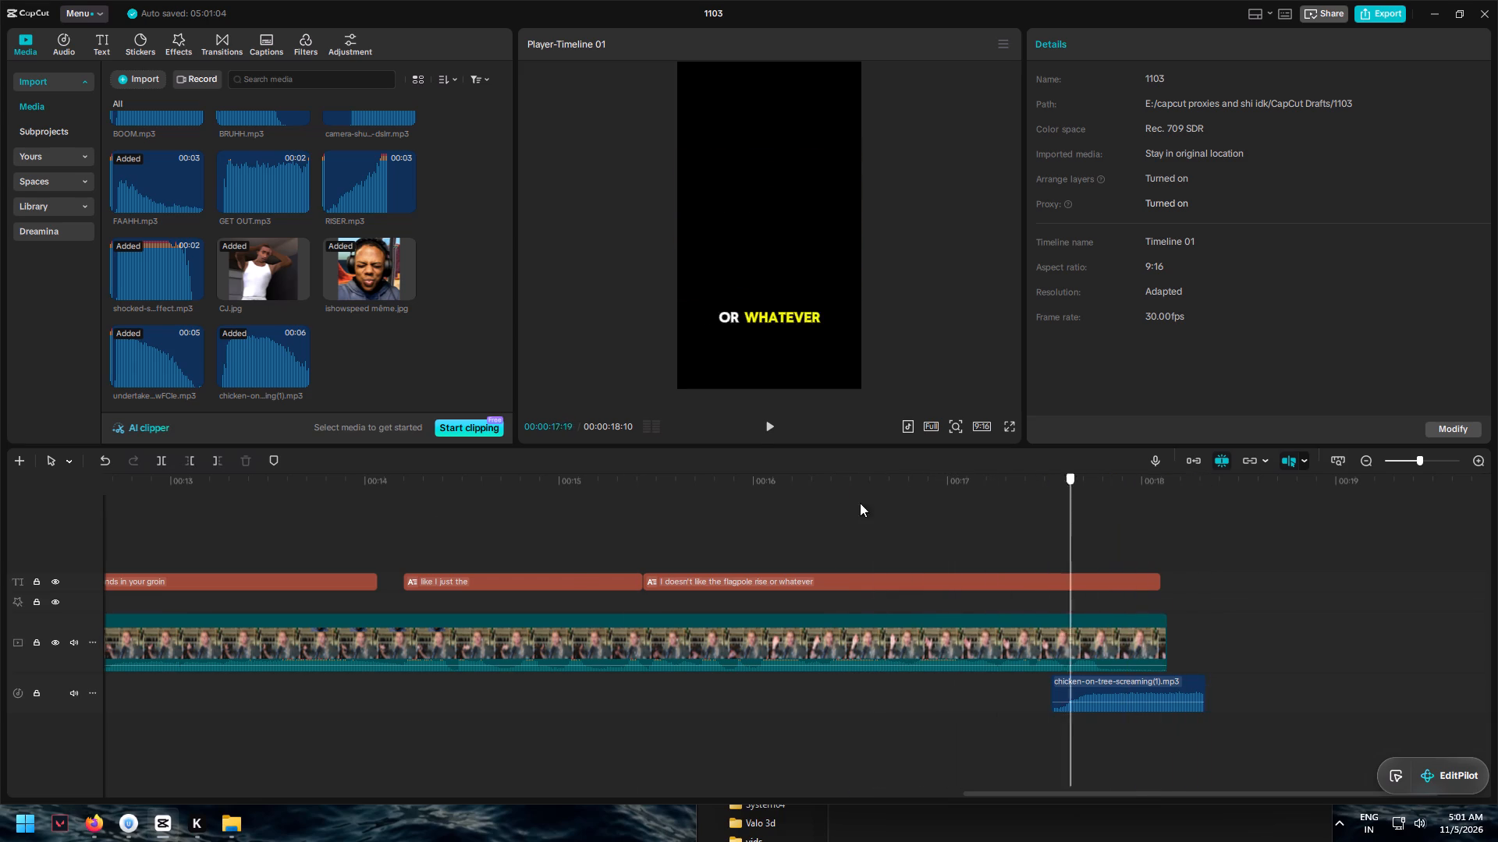
pyautogui.moveTo(860, 503); pyautogui.dragTo(0, 501)
pyautogui.scroll(7, 208, 334)
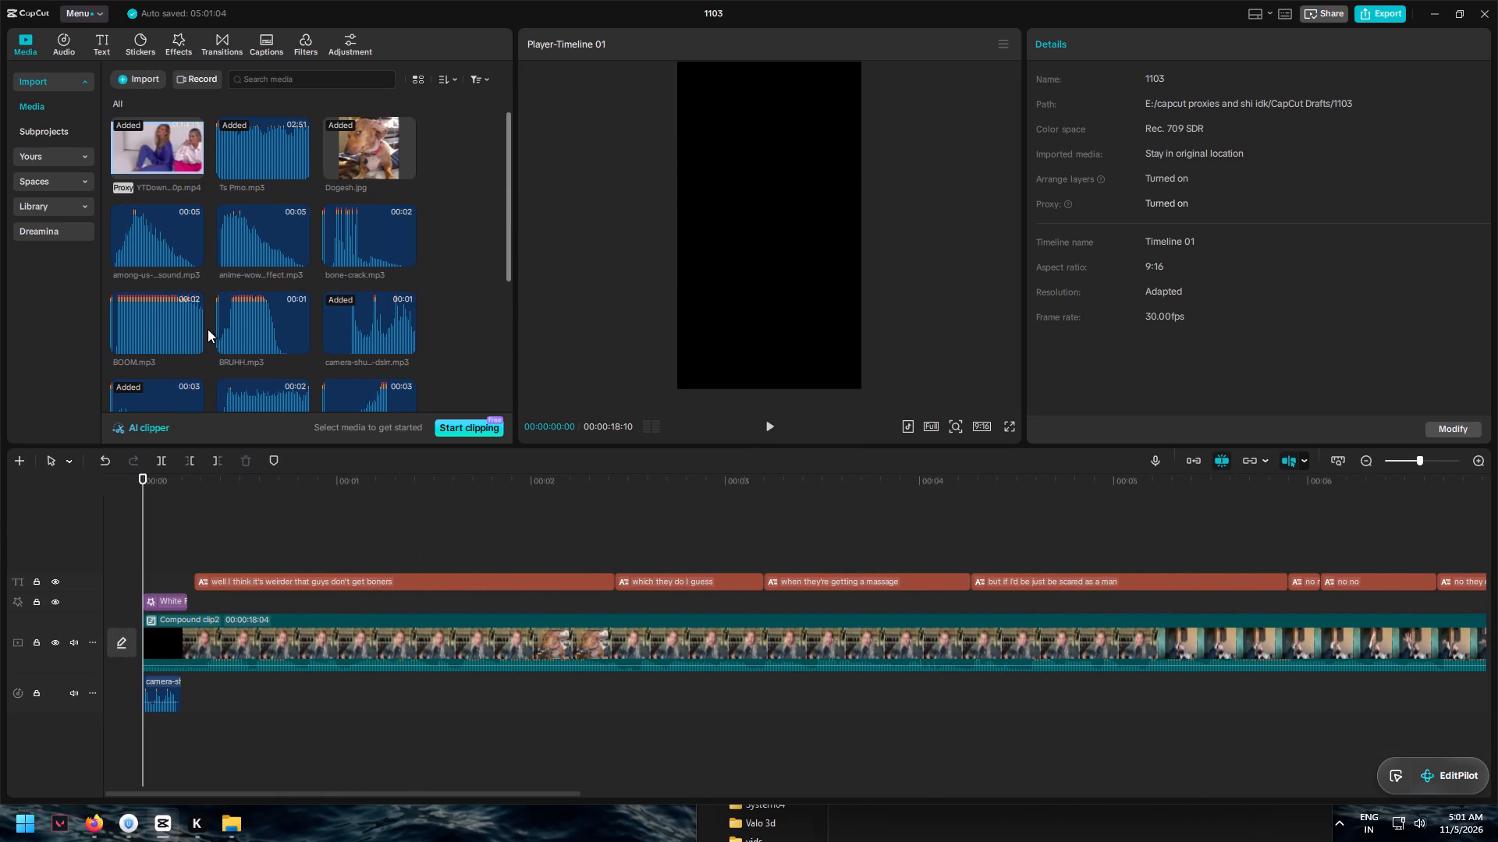
pyautogui.scroll(7, 208, 329)
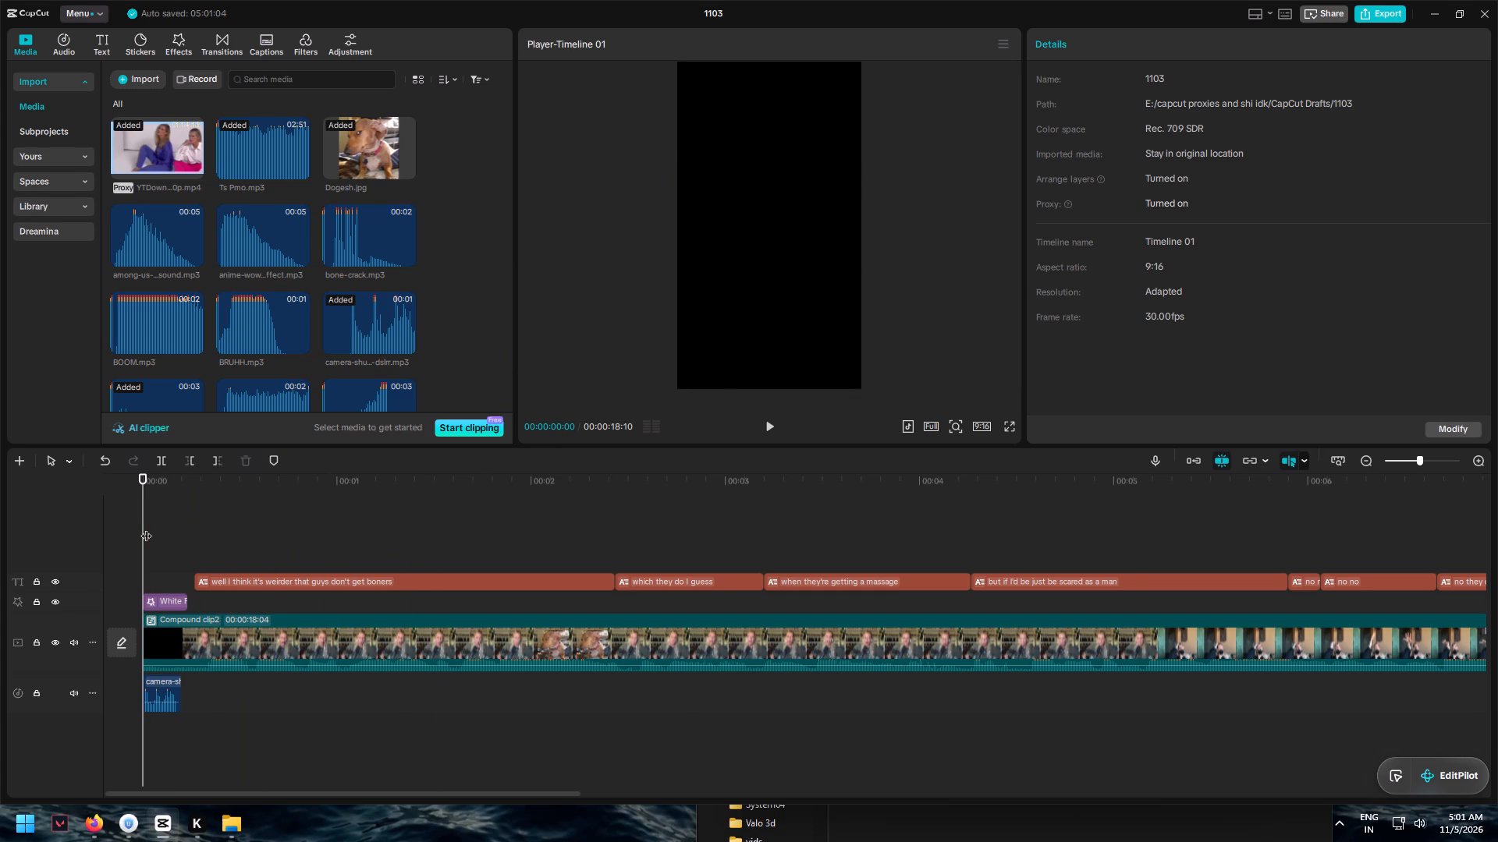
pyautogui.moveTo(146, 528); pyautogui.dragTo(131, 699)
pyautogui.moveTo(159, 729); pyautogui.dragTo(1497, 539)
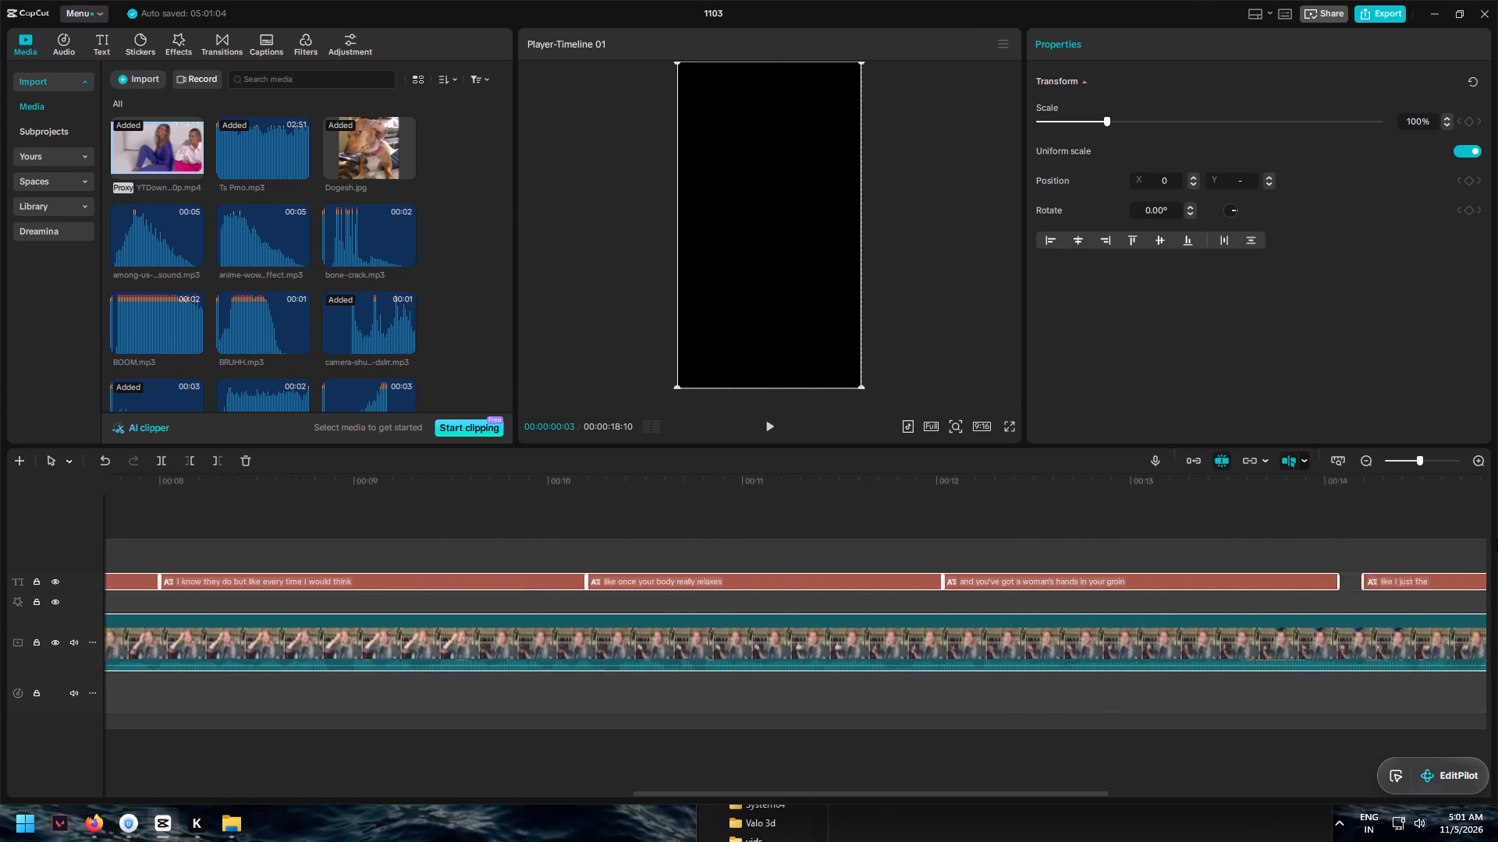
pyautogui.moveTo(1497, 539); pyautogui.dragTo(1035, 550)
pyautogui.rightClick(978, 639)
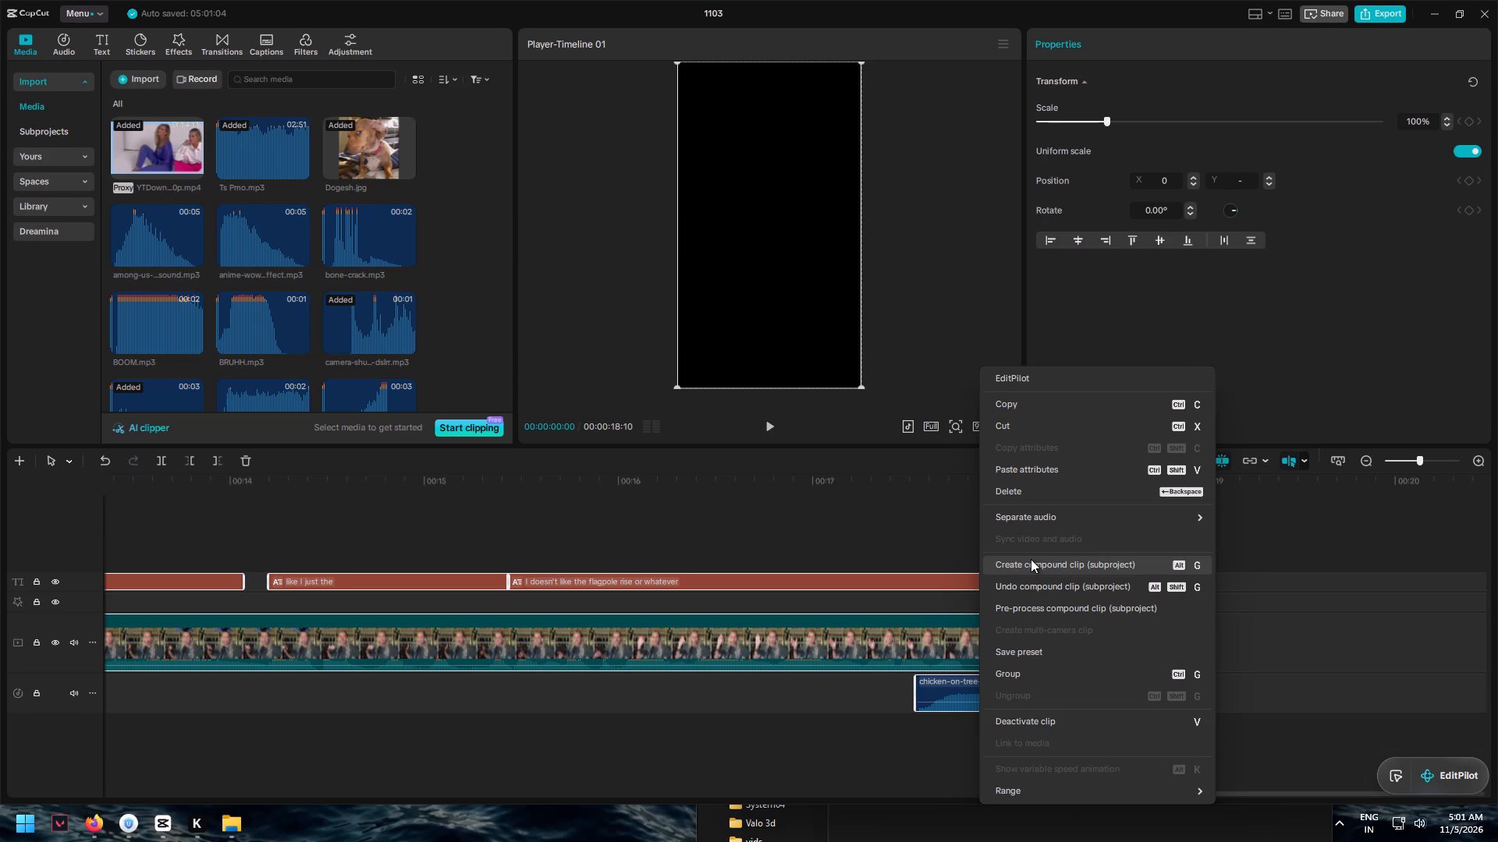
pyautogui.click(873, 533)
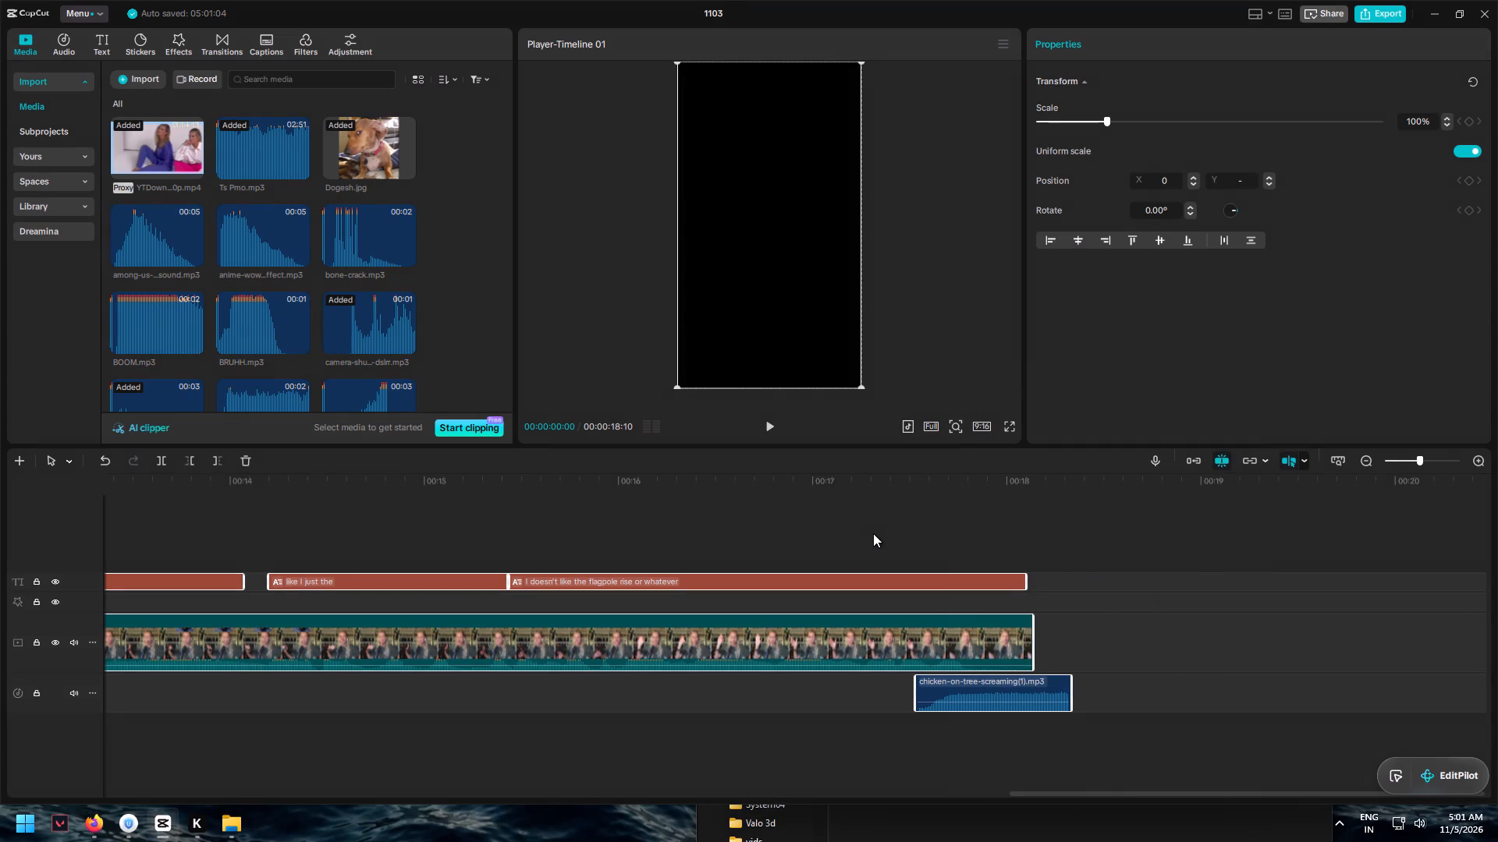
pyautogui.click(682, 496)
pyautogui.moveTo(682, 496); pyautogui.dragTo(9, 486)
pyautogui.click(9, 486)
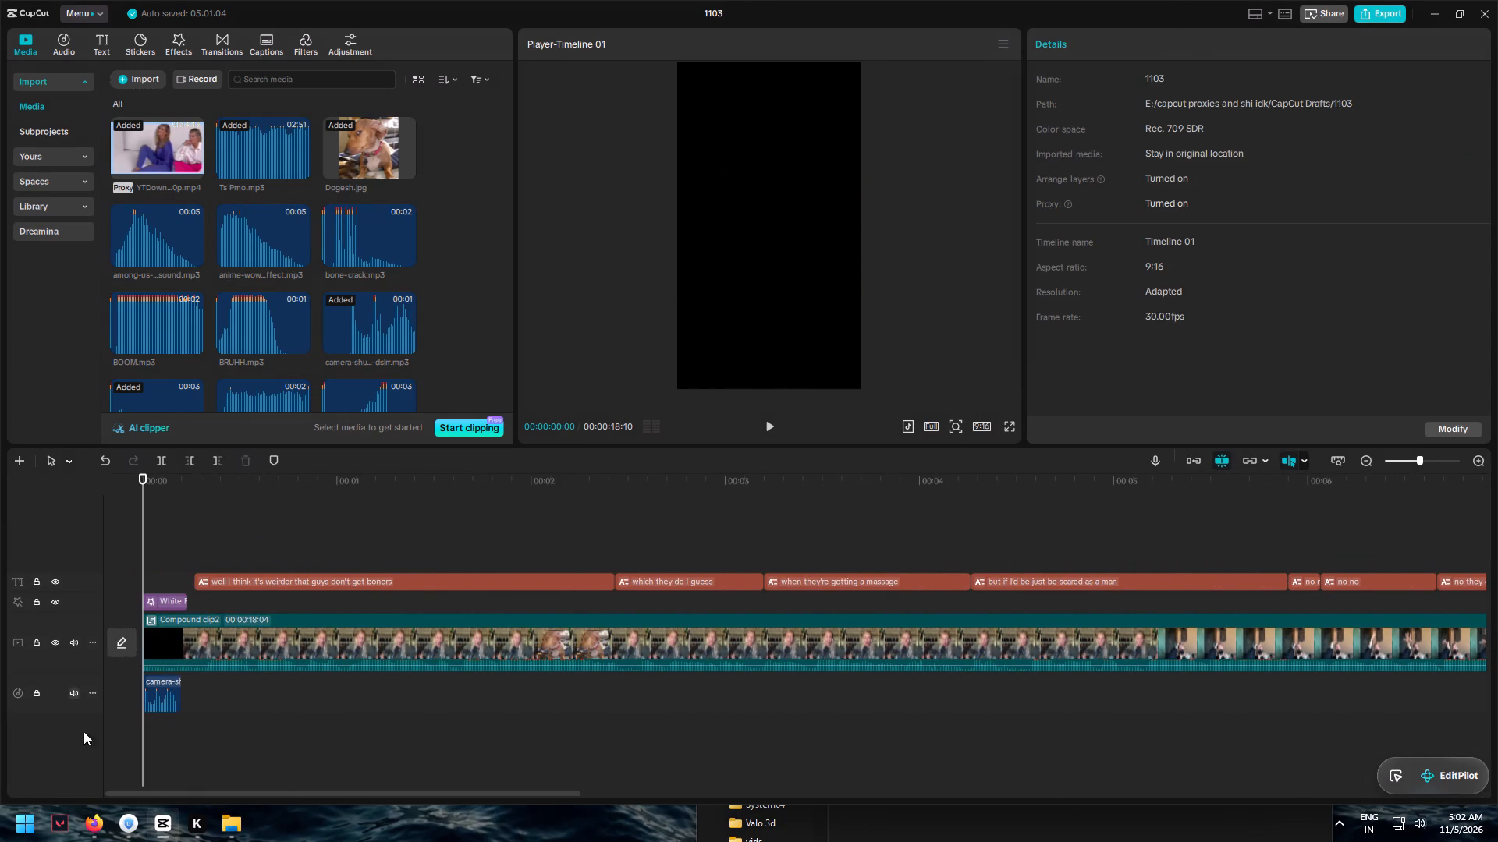
# Switch to Firefox to view the "Peeing in the Ocean Is Disgusting" YouTube Short as a title reference, and return to CapCut.
pyautogui.click(99, 826)
pyautogui.click(302, 0)
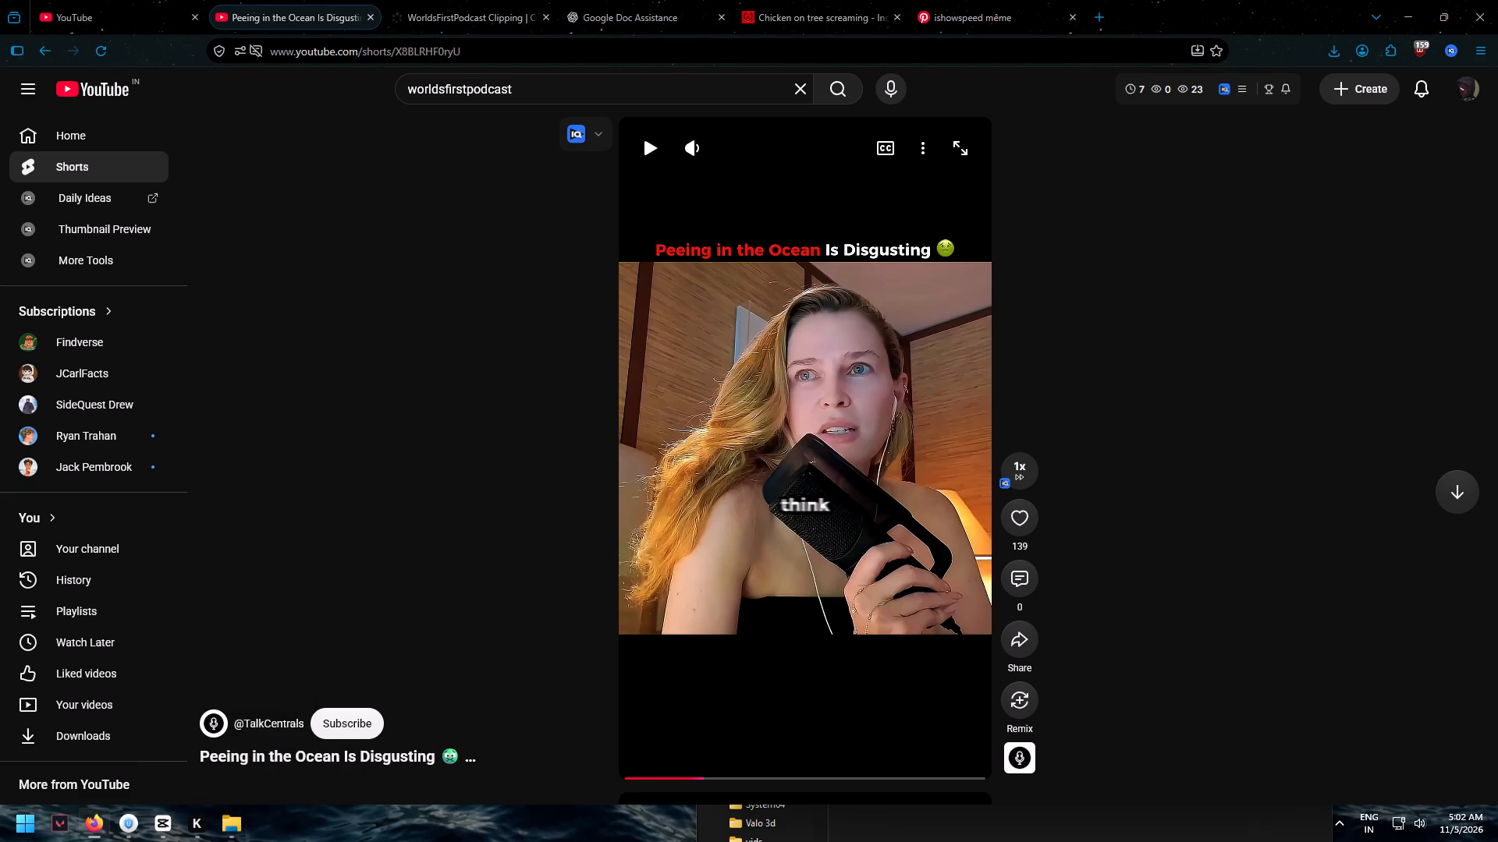
pyautogui.click(160, 827)
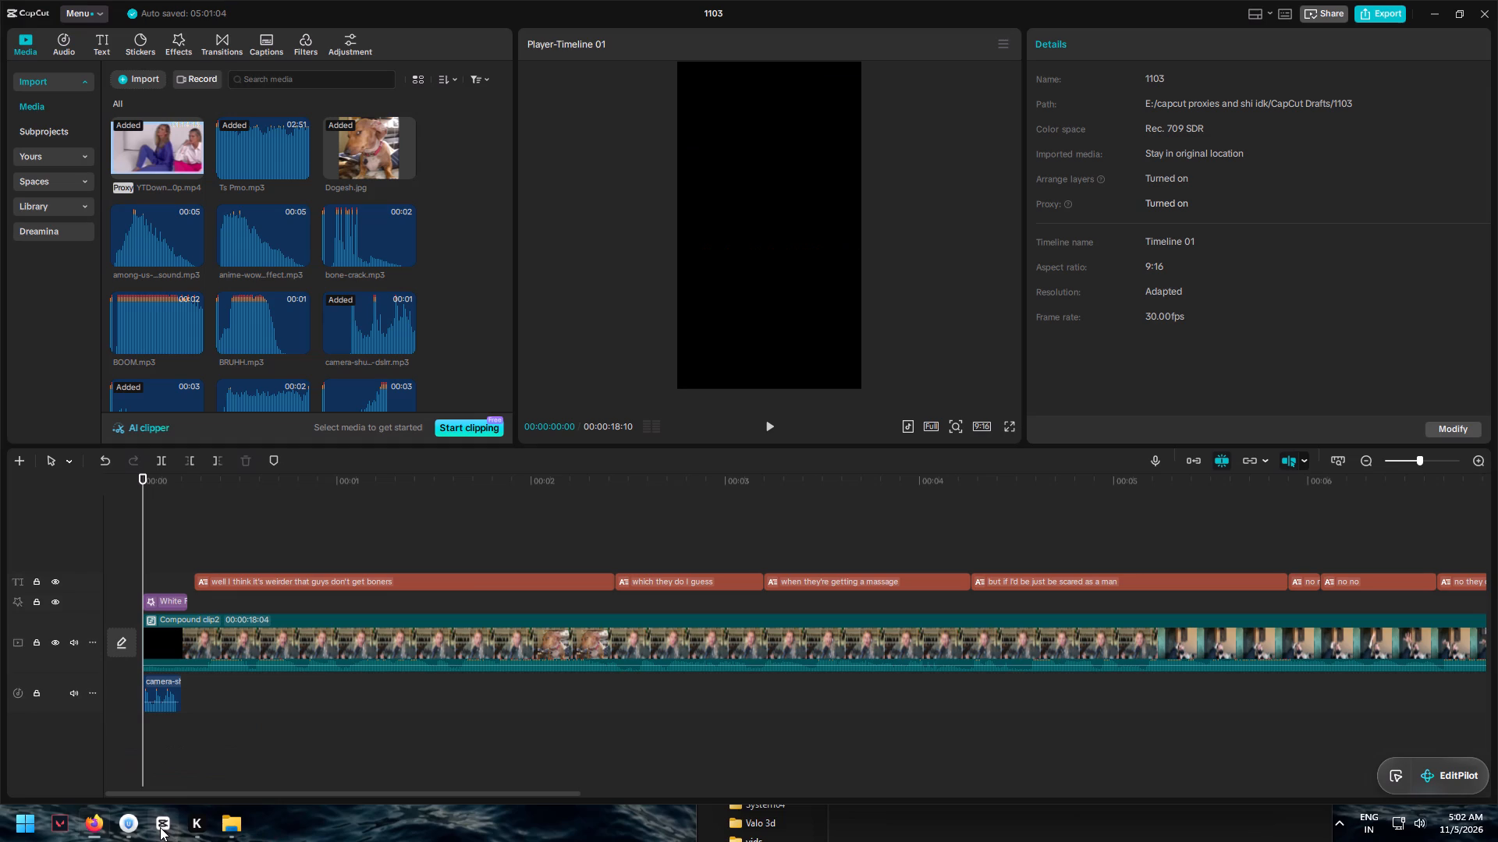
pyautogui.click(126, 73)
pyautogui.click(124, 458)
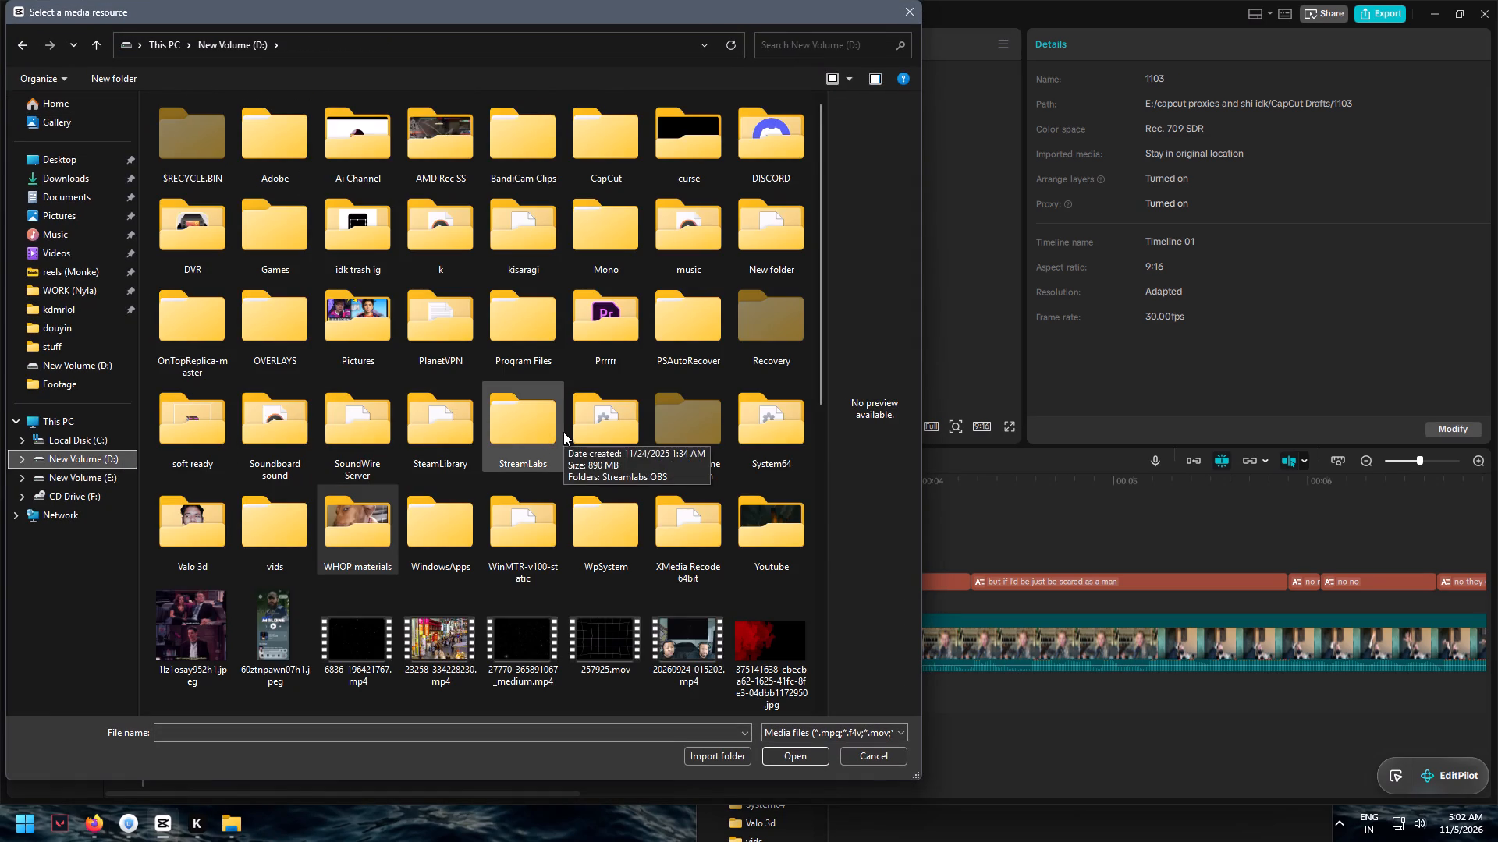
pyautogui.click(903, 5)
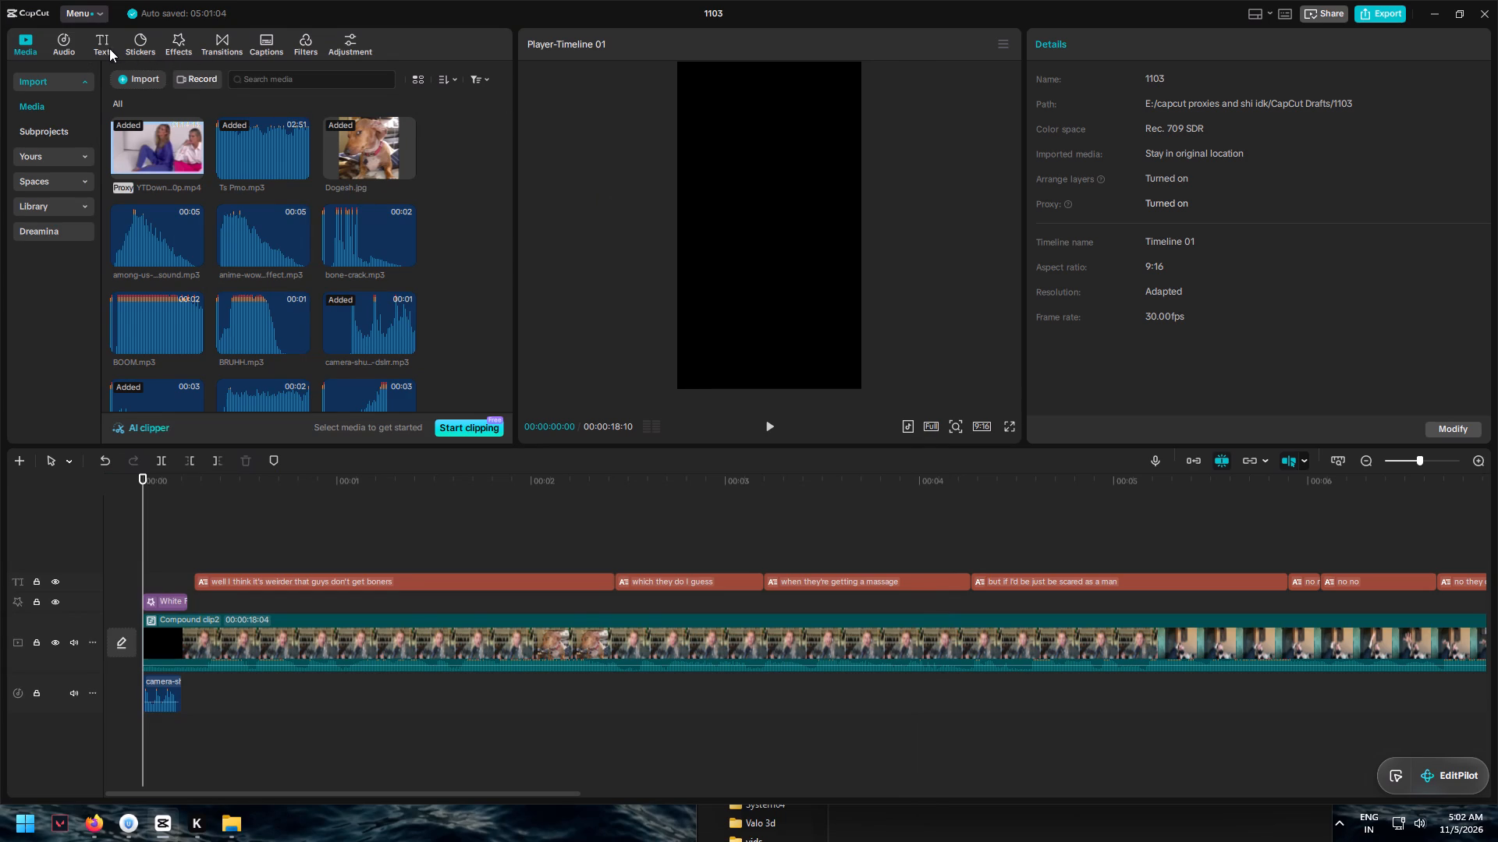
# Add a Default text clip on a new track above the captions, starting at 00:00.
pyautogui.click(105, 48)
pyautogui.moveTo(130, 91); pyautogui.dragTo(138, 231)
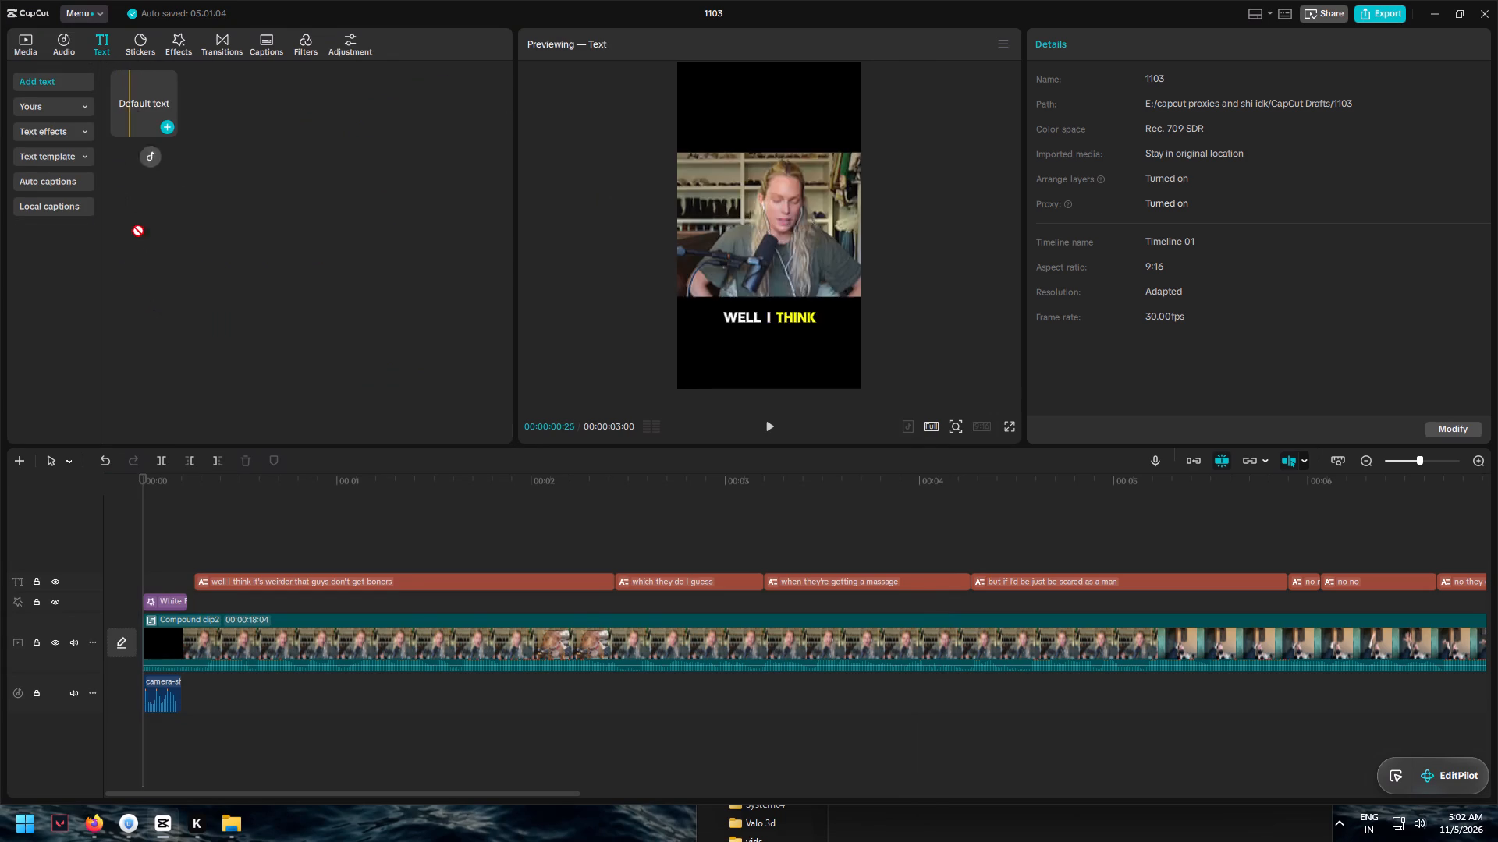
pyautogui.moveTo(138, 231); pyautogui.dragTo(141, 557)
pyautogui.click(141, 557)
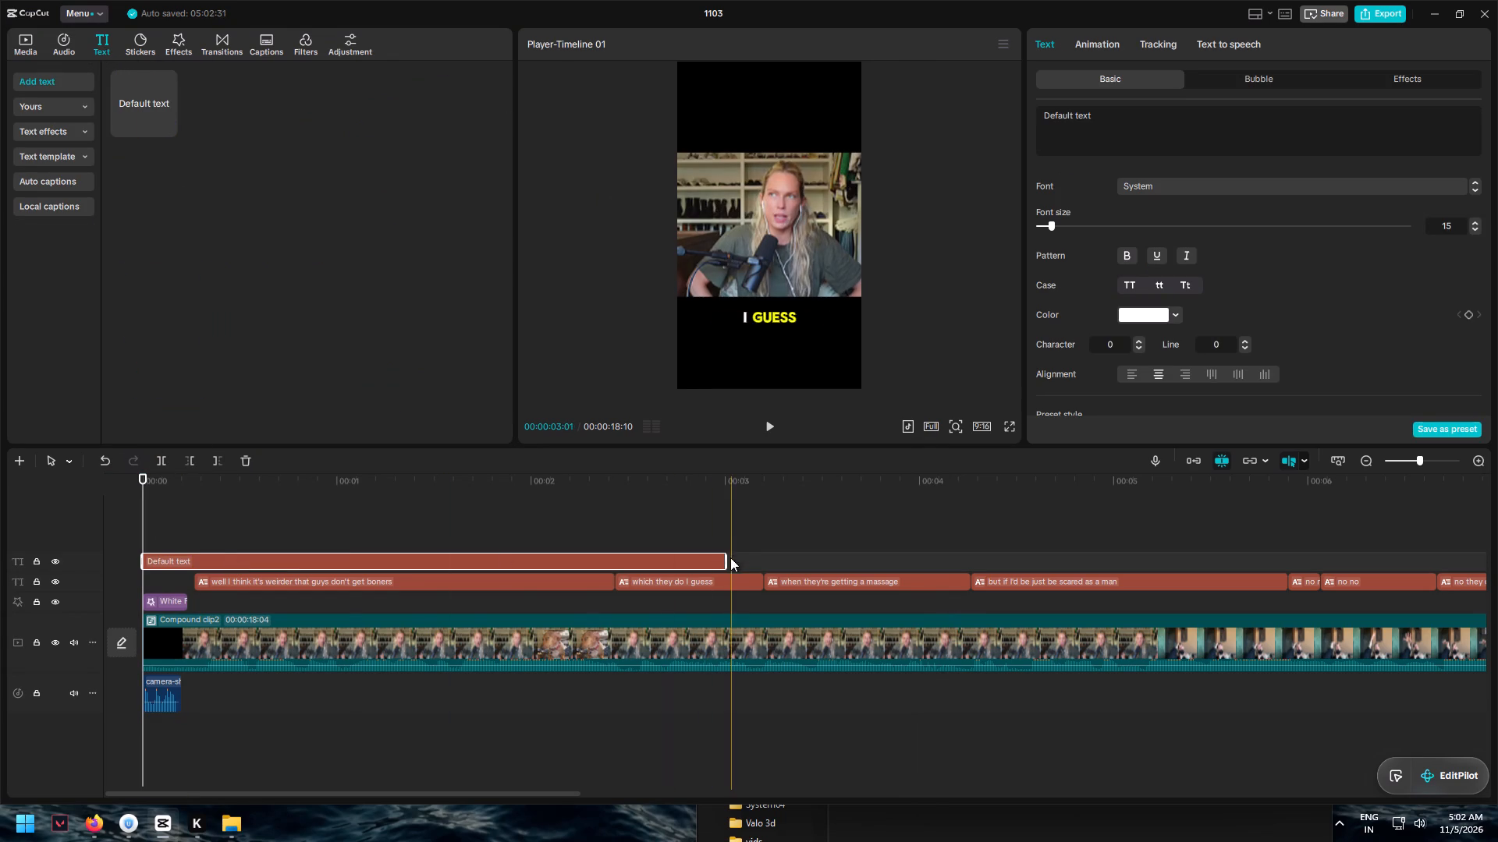
# Extend the default text clip so it ends together with the main video at 18:04.
pyautogui.moveTo(727, 558); pyautogui.dragTo(1223, 561)
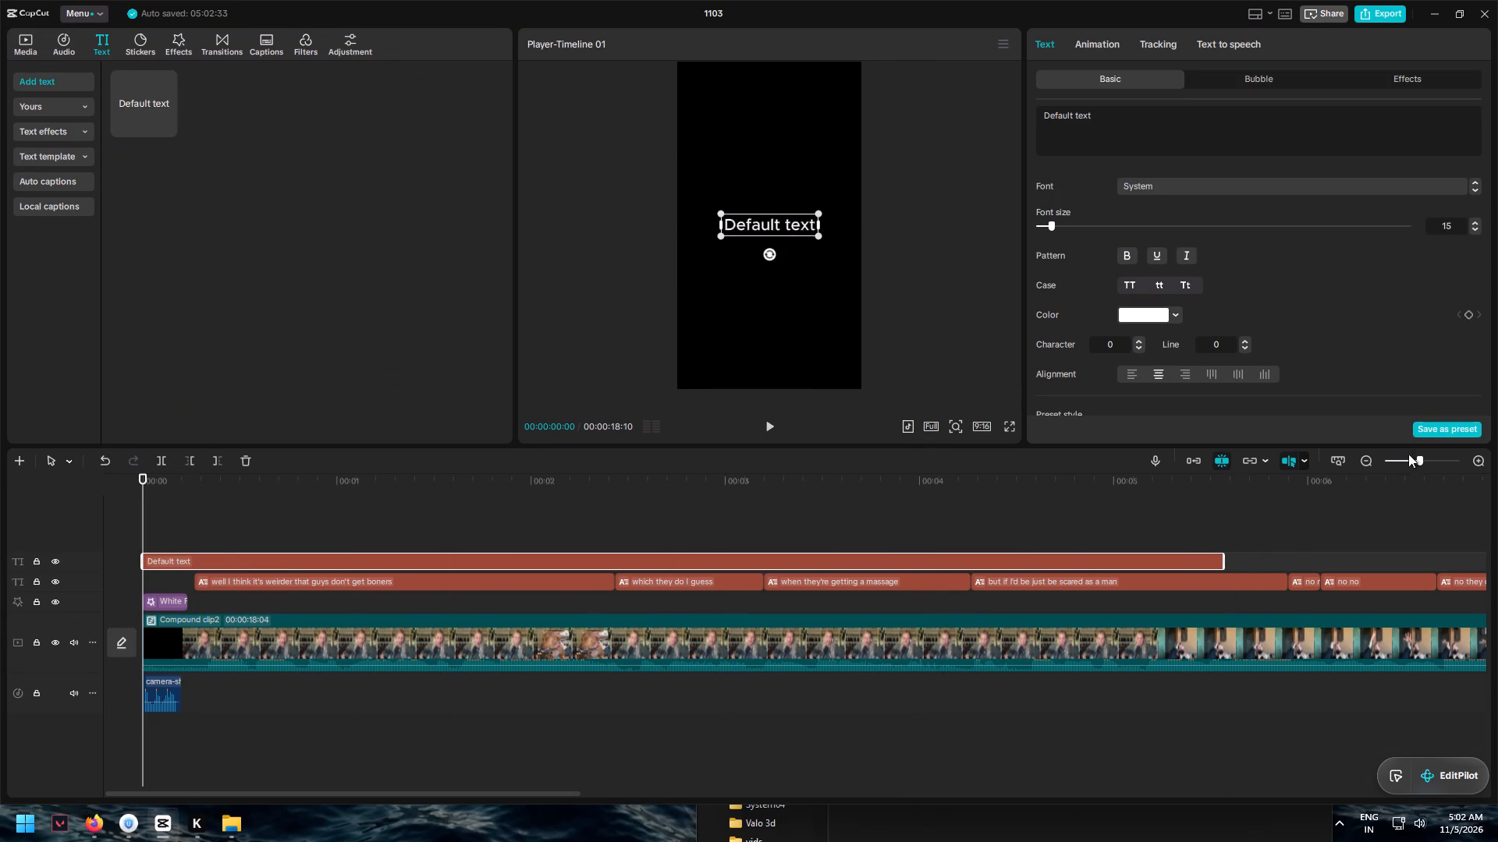
pyautogui.click(1404, 463)
pyautogui.moveTo(473, 564); pyautogui.dragTo(563, 565)
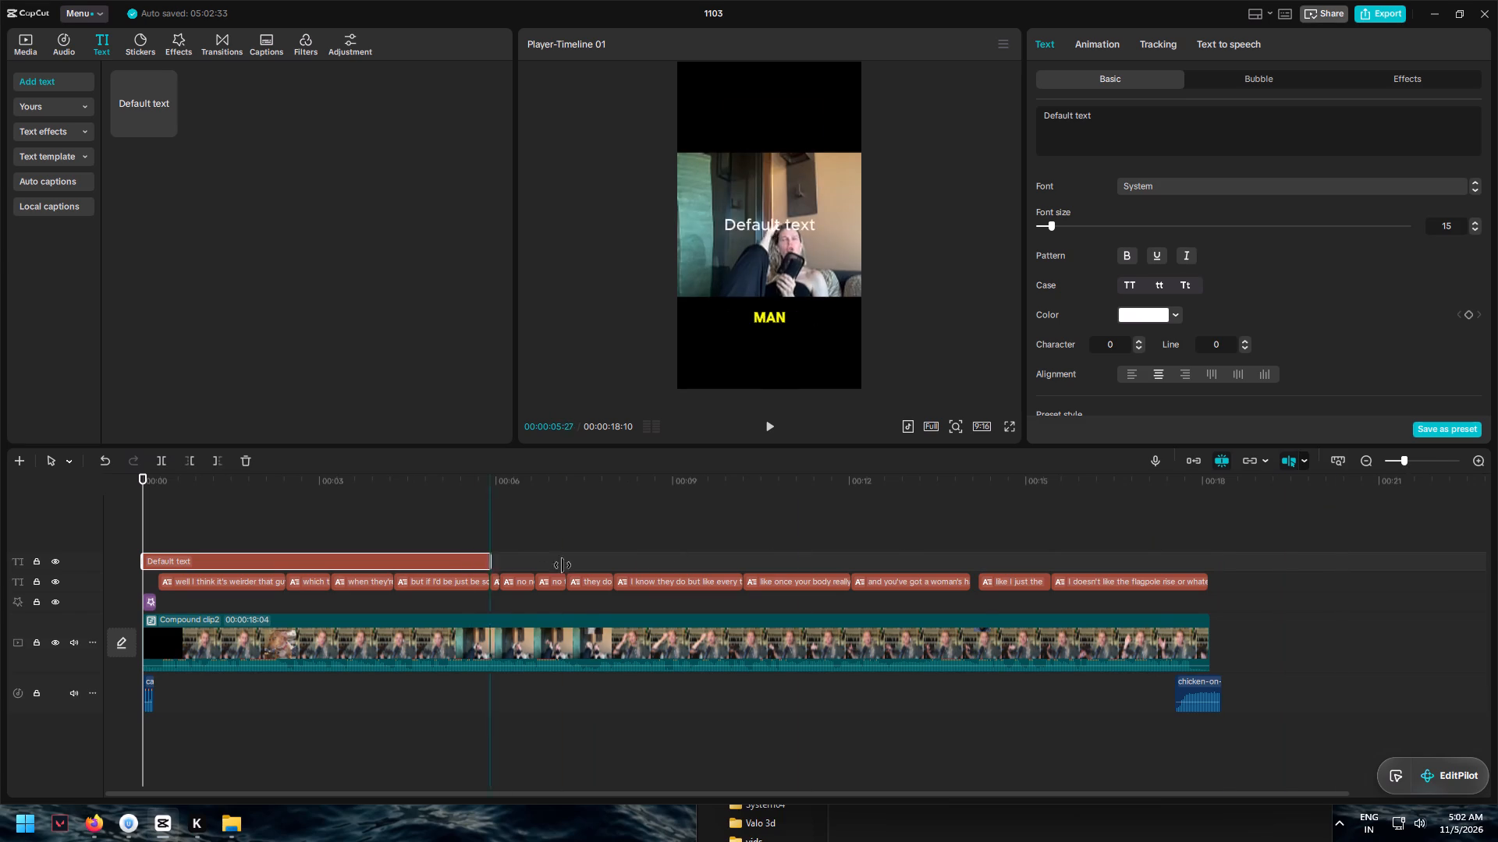
pyautogui.moveTo(563, 565); pyautogui.dragTo(1201, 583)
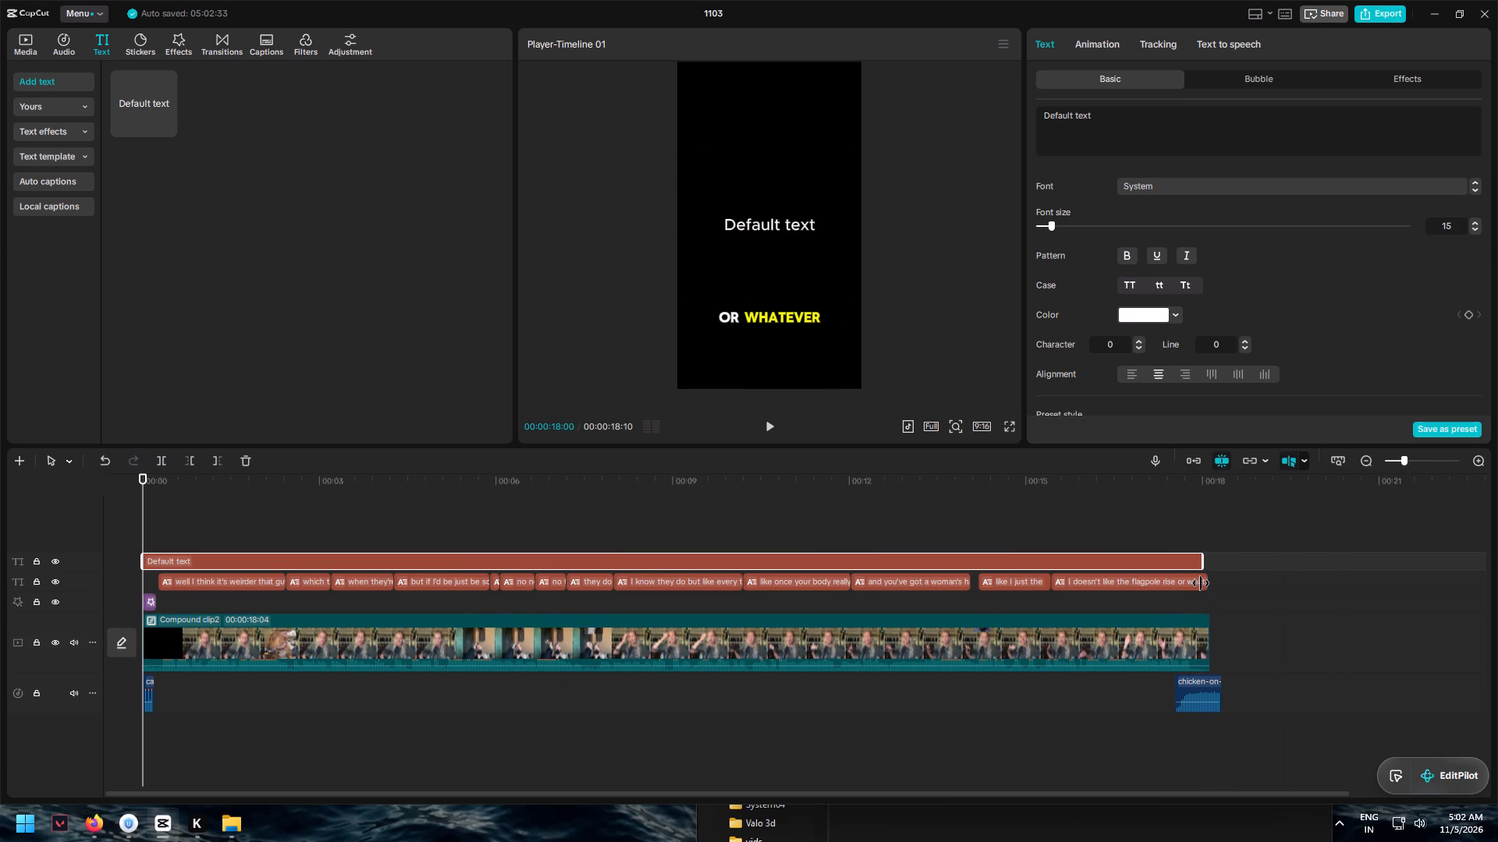
pyautogui.moveTo(1201, 583); pyautogui.dragTo(1202, 582)
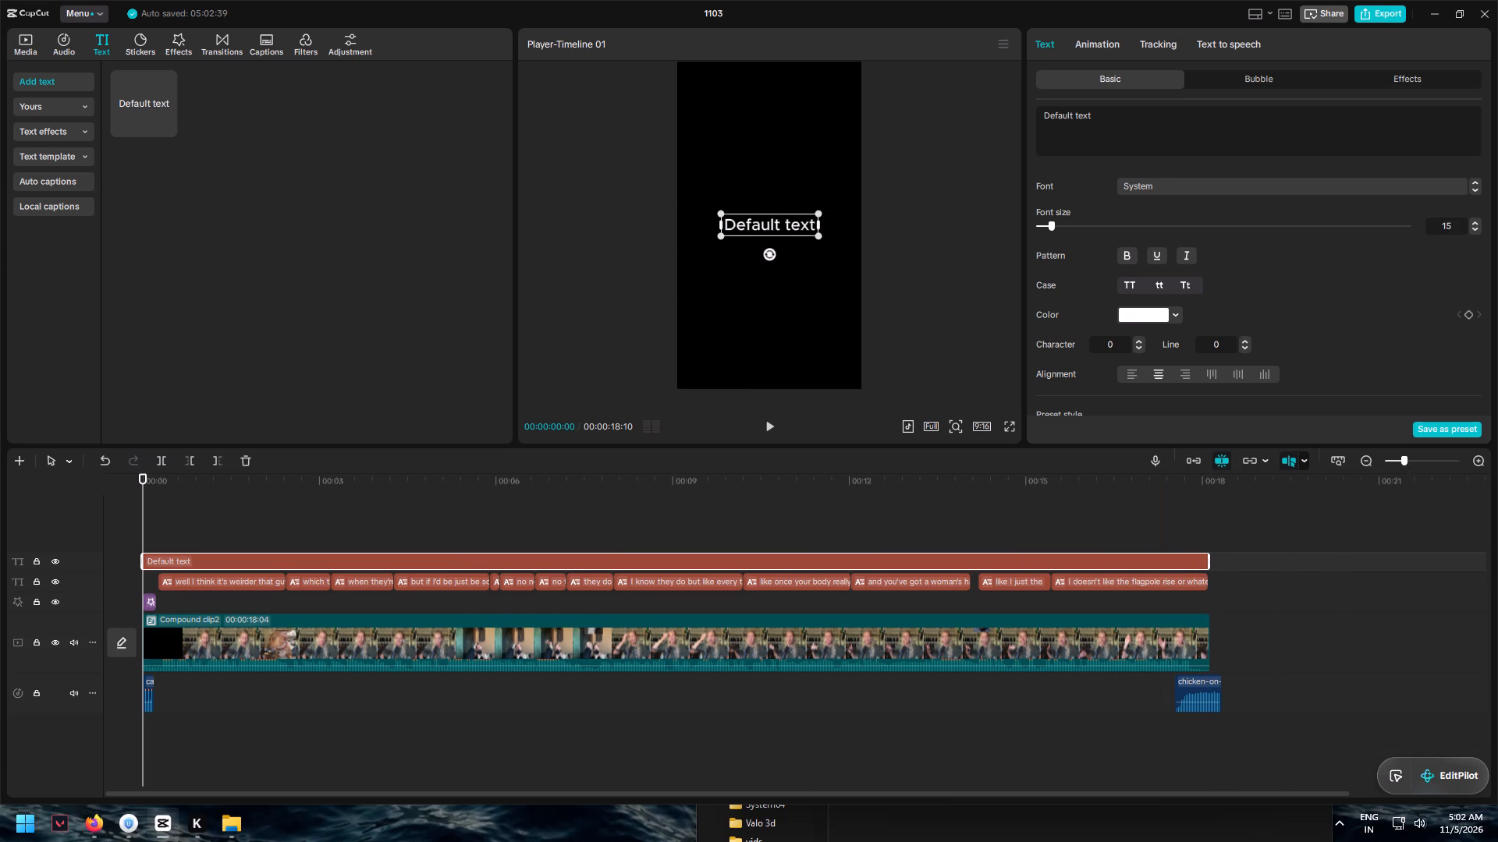
# Replace the default text with the title "Do Men Really Get A B*ner".
pyautogui.moveTo(1116, 126); pyautogui.dragTo(1030, 120)
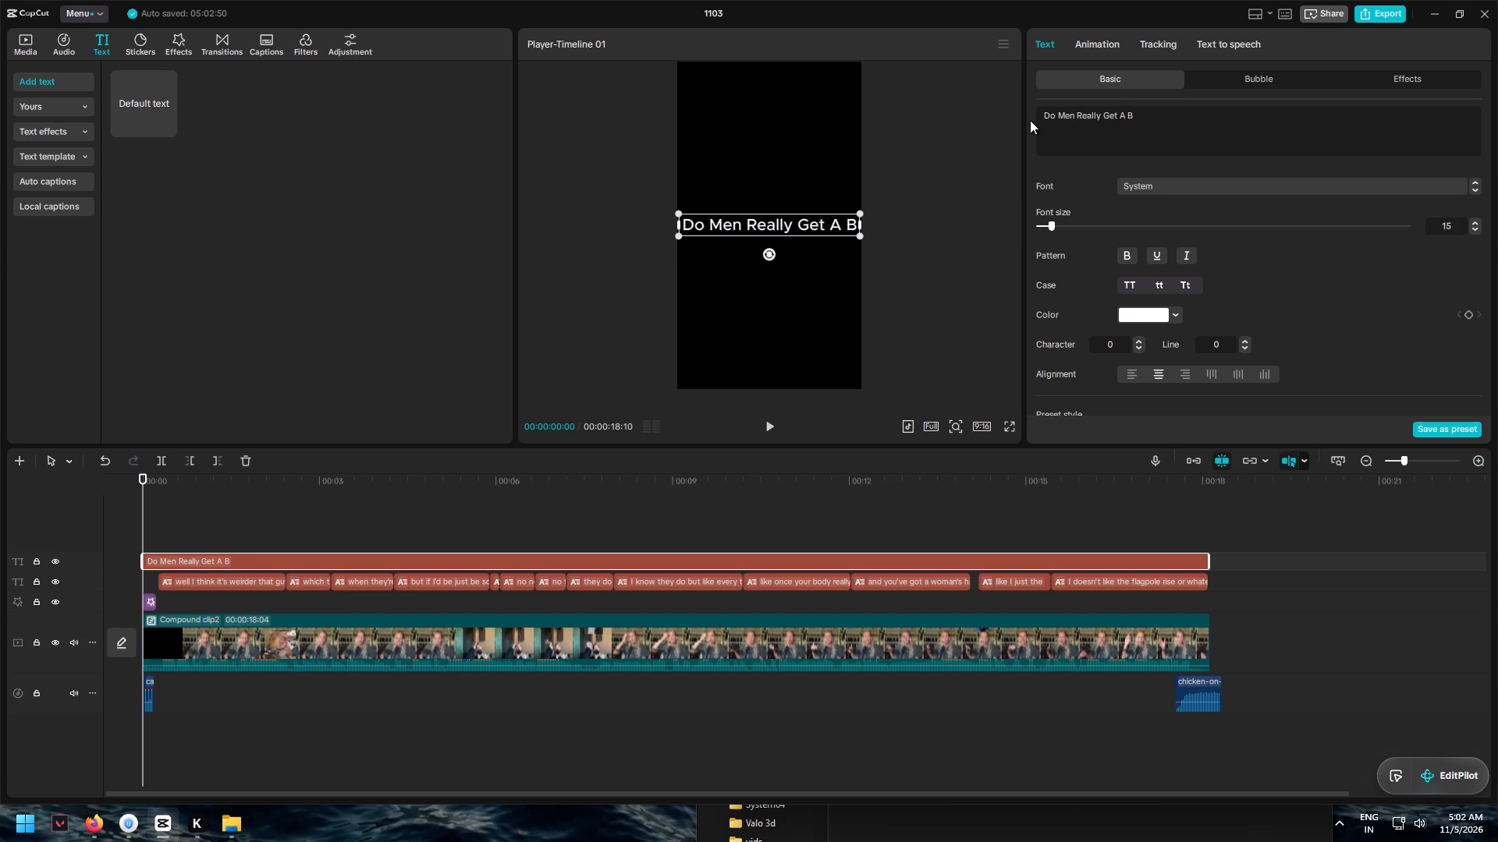
pyautogui.hotkey('shift', '@')
pyautogui.press('BackSpace')
pyautogui.hotkey('shift', '*')
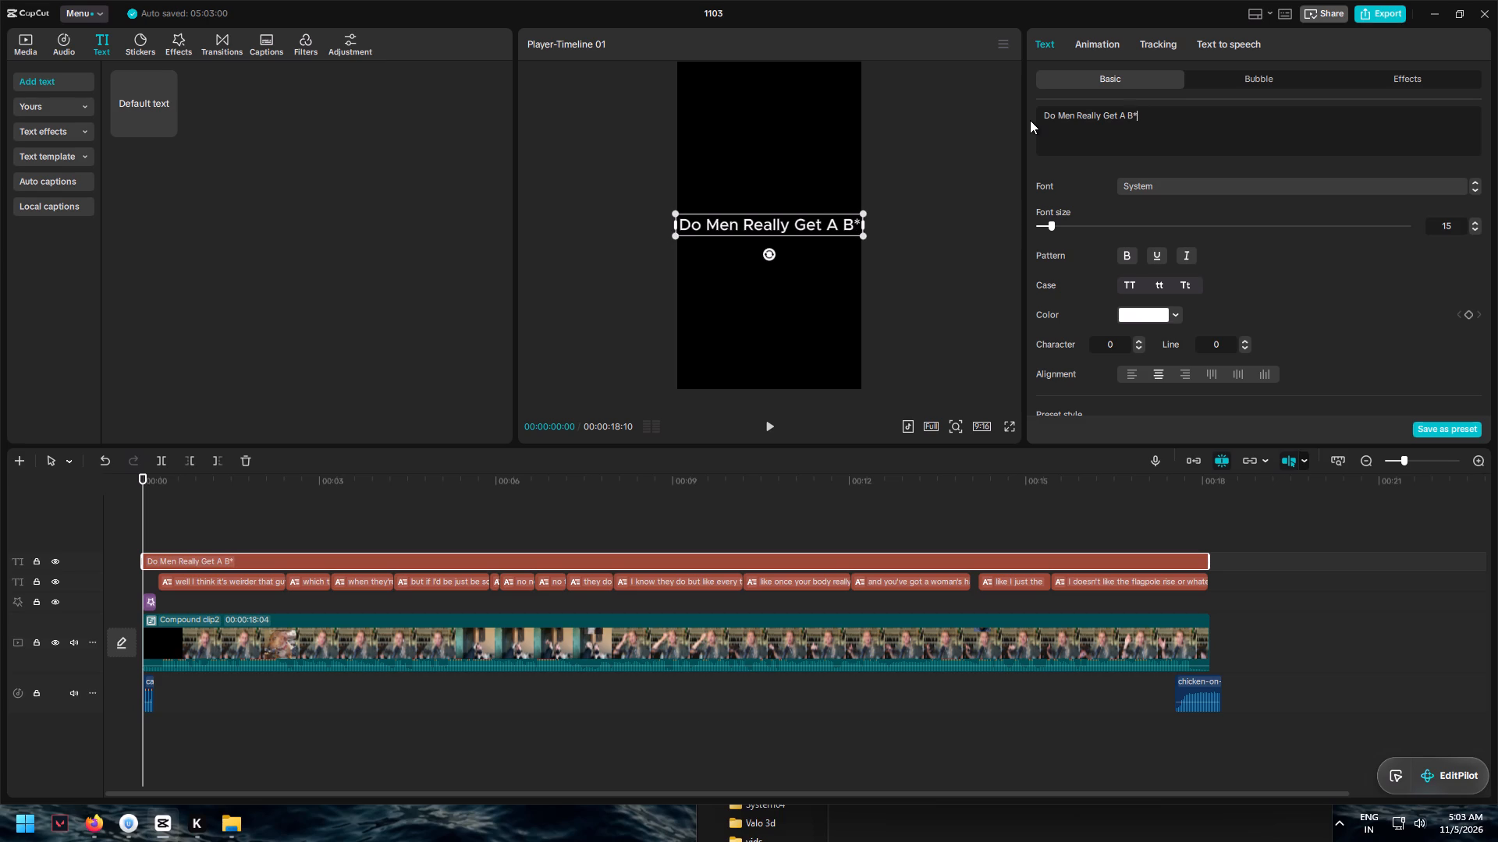
pyautogui.write('ner')
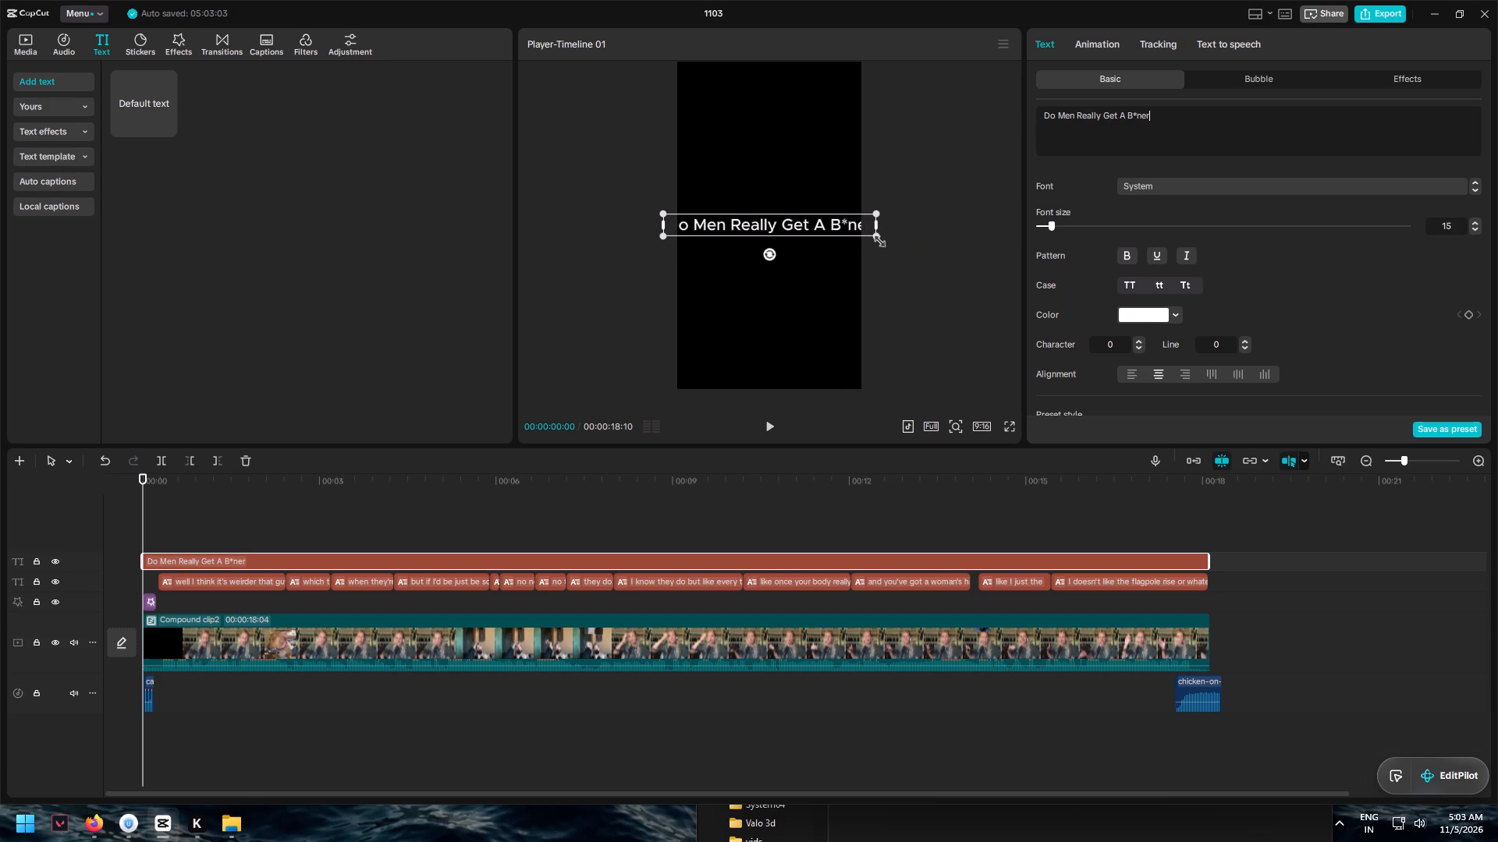
# Scale the title down to fit the frame width and move it, horizontally centred, into the black area above the video.
pyautogui.moveTo(876, 239); pyautogui.dragTo(836, 224)
pyautogui.moveTo(816, 217); pyautogui.dragTo(822, 171)
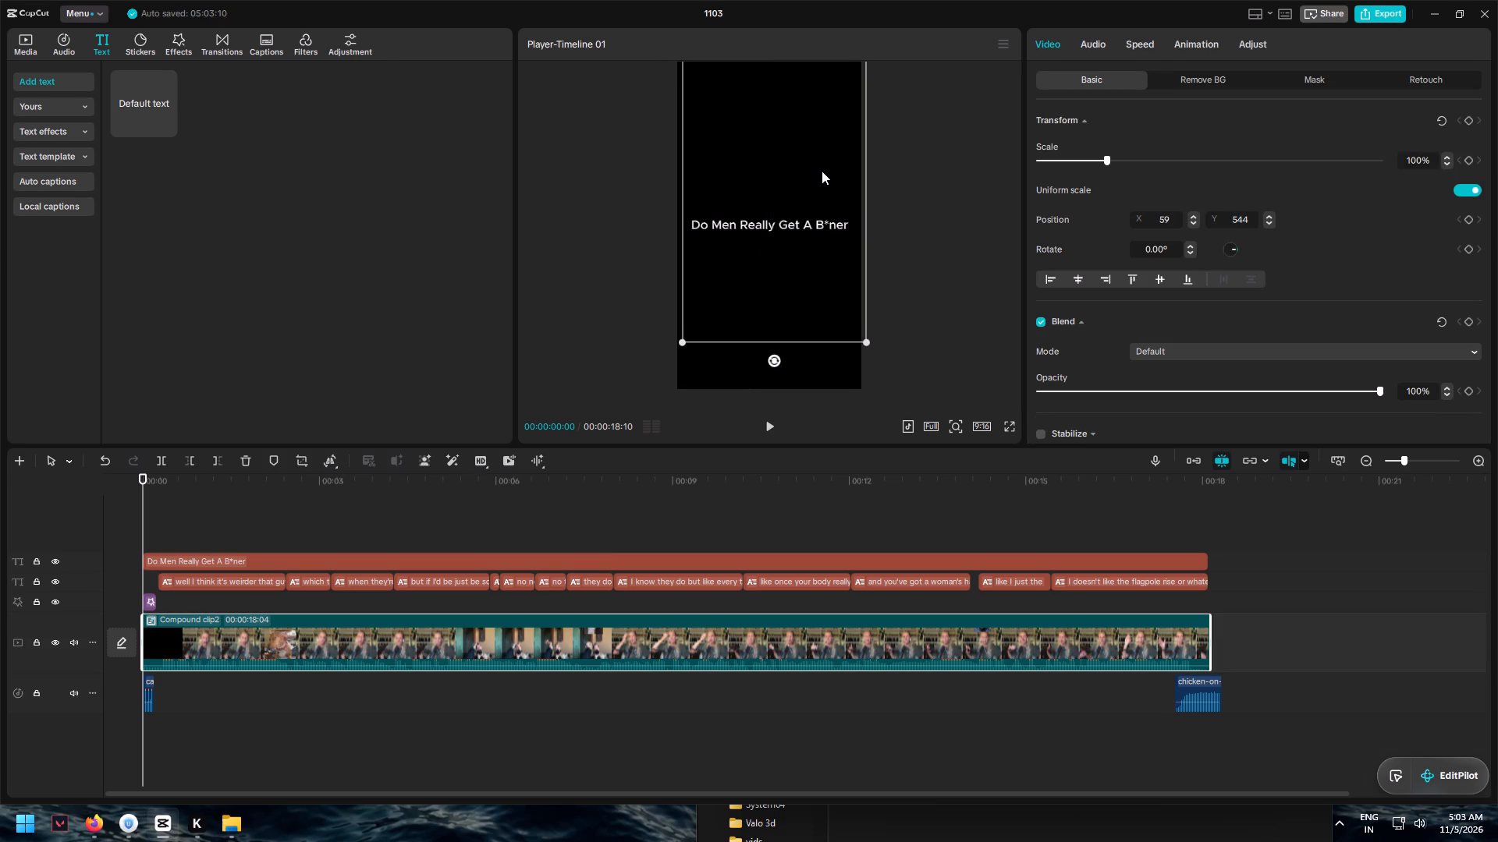
pyautogui.hotkey('ctrl', 'z')
pyautogui.click(297, 556)
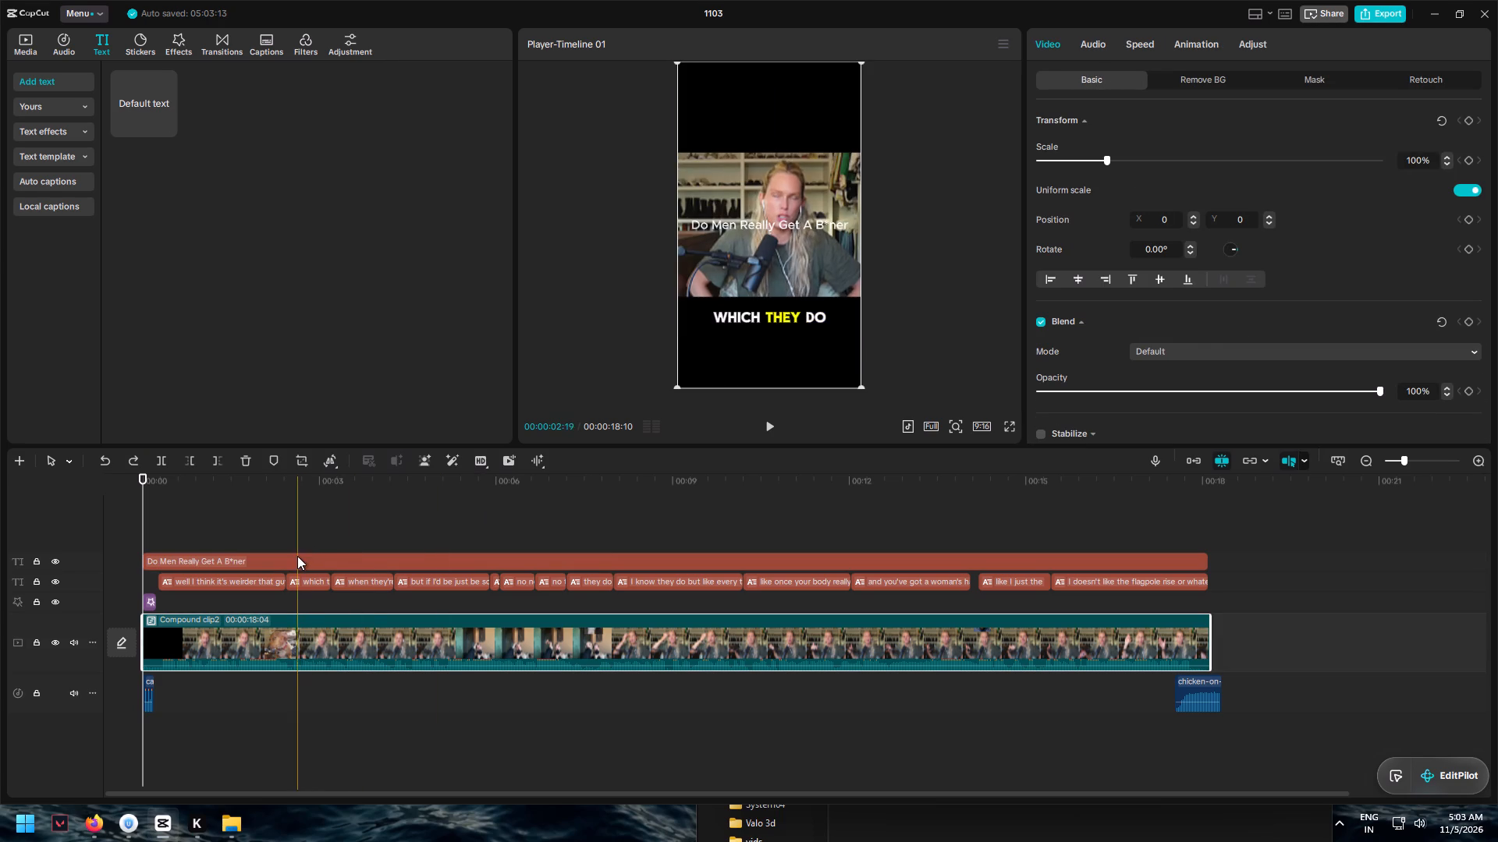
pyautogui.click(772, 222)
pyautogui.click(193, 521)
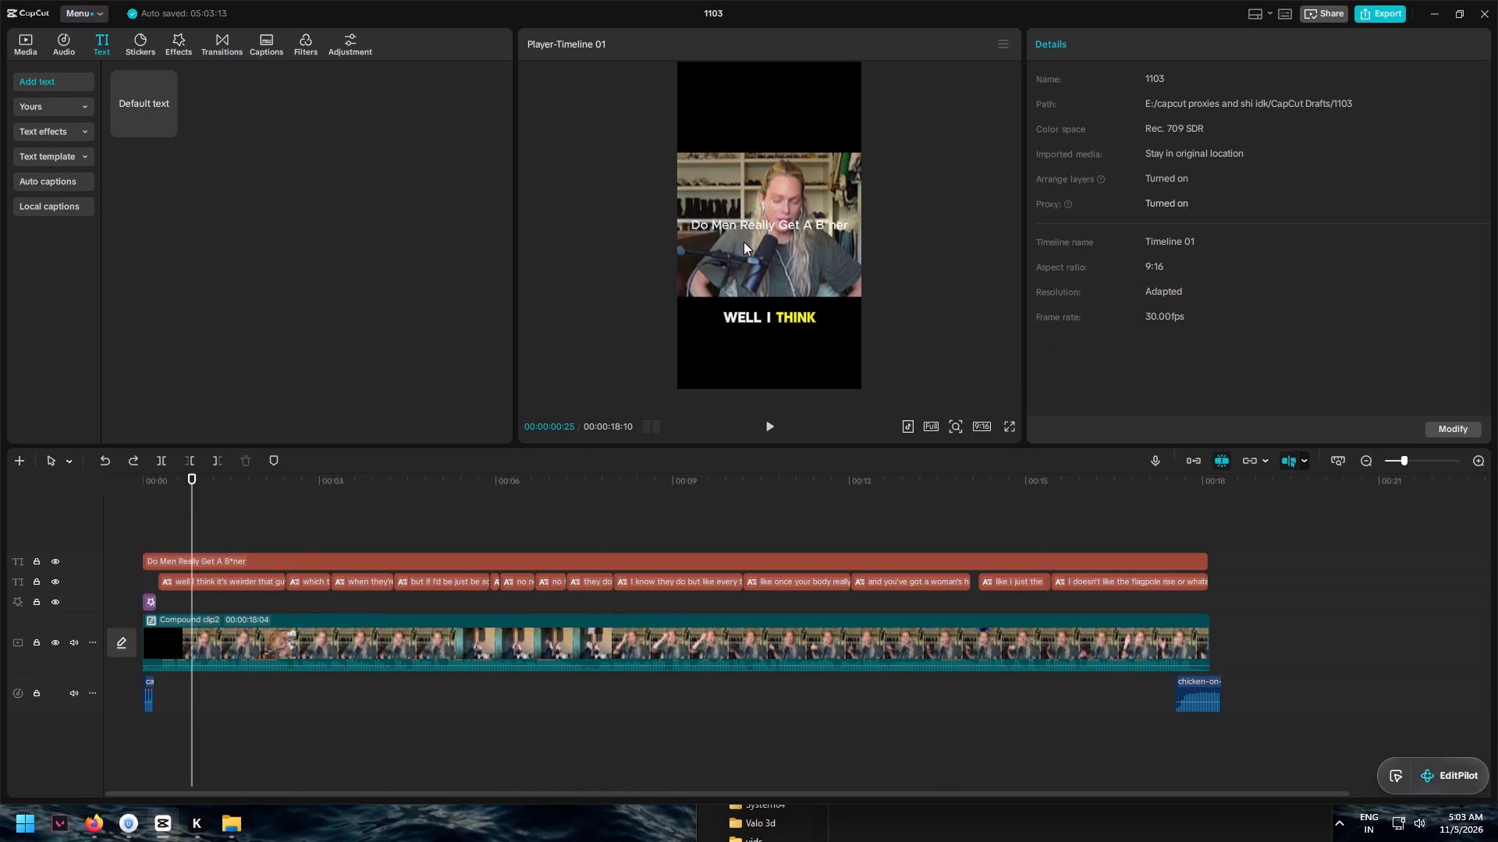
pyautogui.click(756, 225)
pyautogui.moveTo(756, 225); pyautogui.dragTo(752, 116)
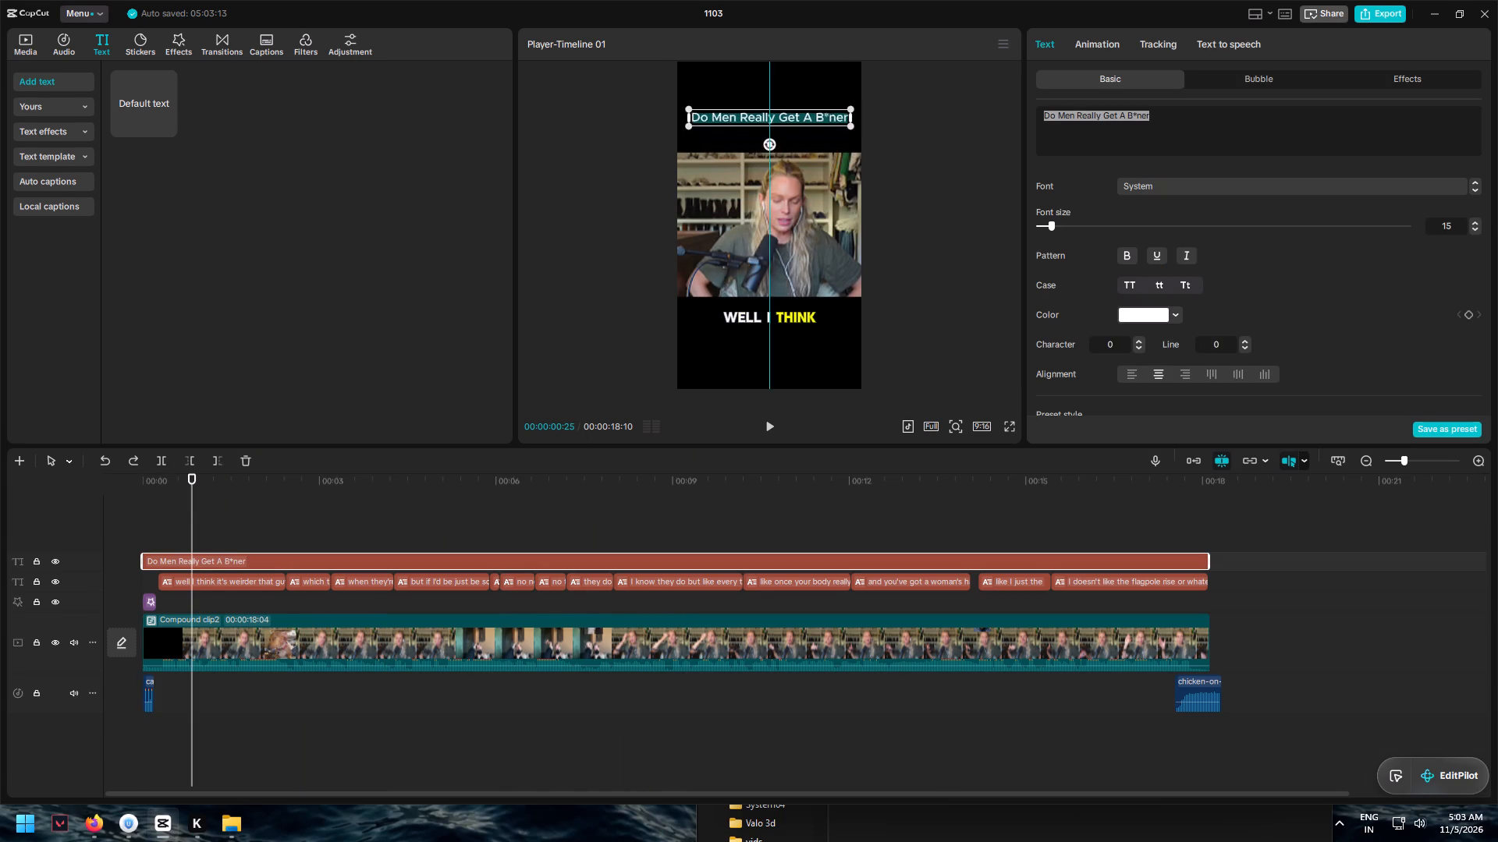
pyautogui.moveTo(752, 116); pyautogui.dragTo(753, 113)
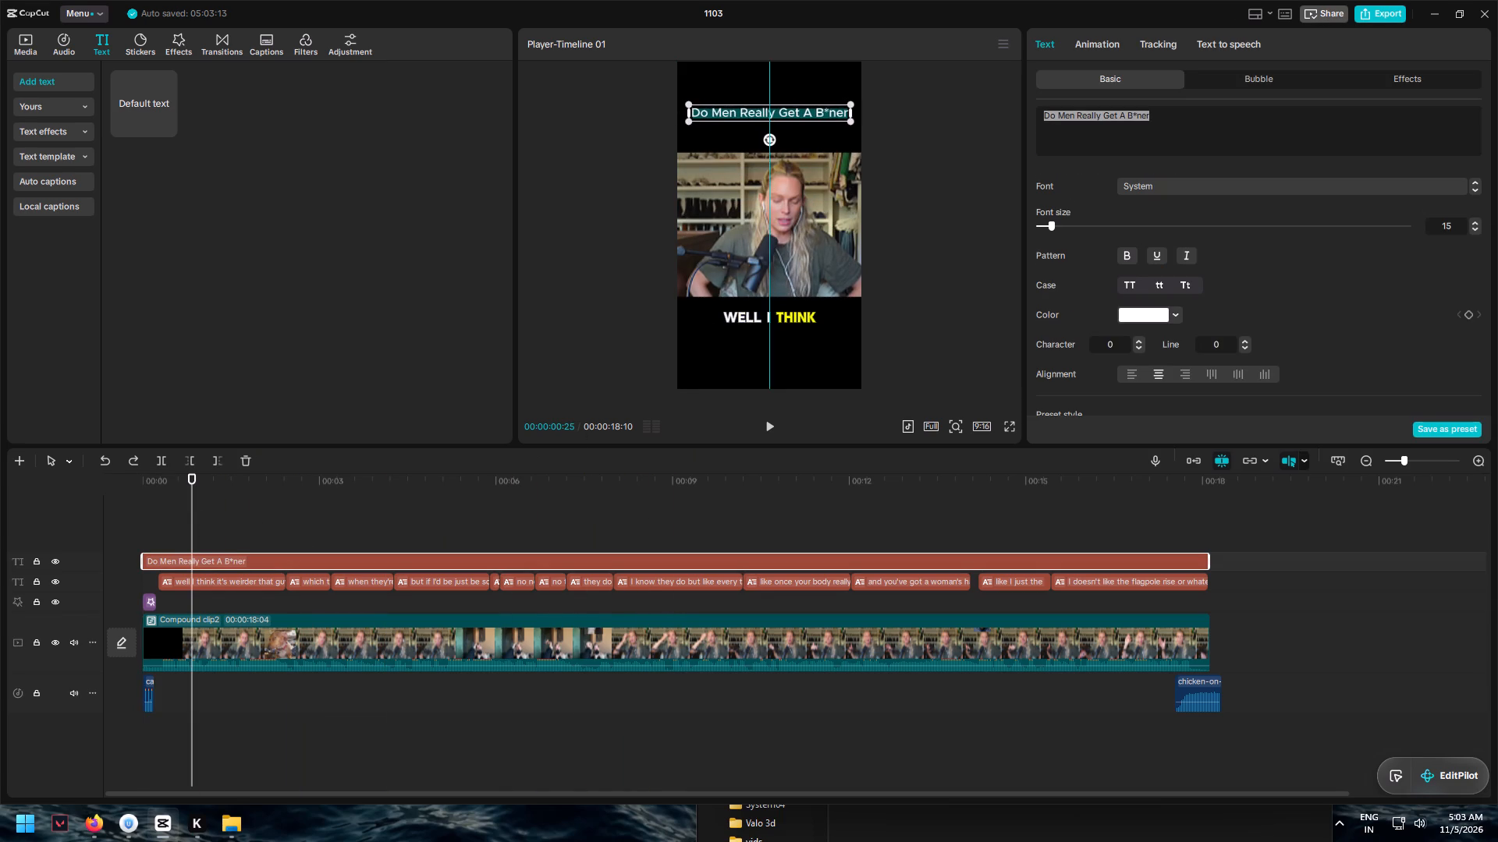
# Add a question mark to the end of the title so it reads "Do Men Really Get A B*ner?".
pyautogui.moveTo(753, 113); pyautogui.dragTo(754, 114)
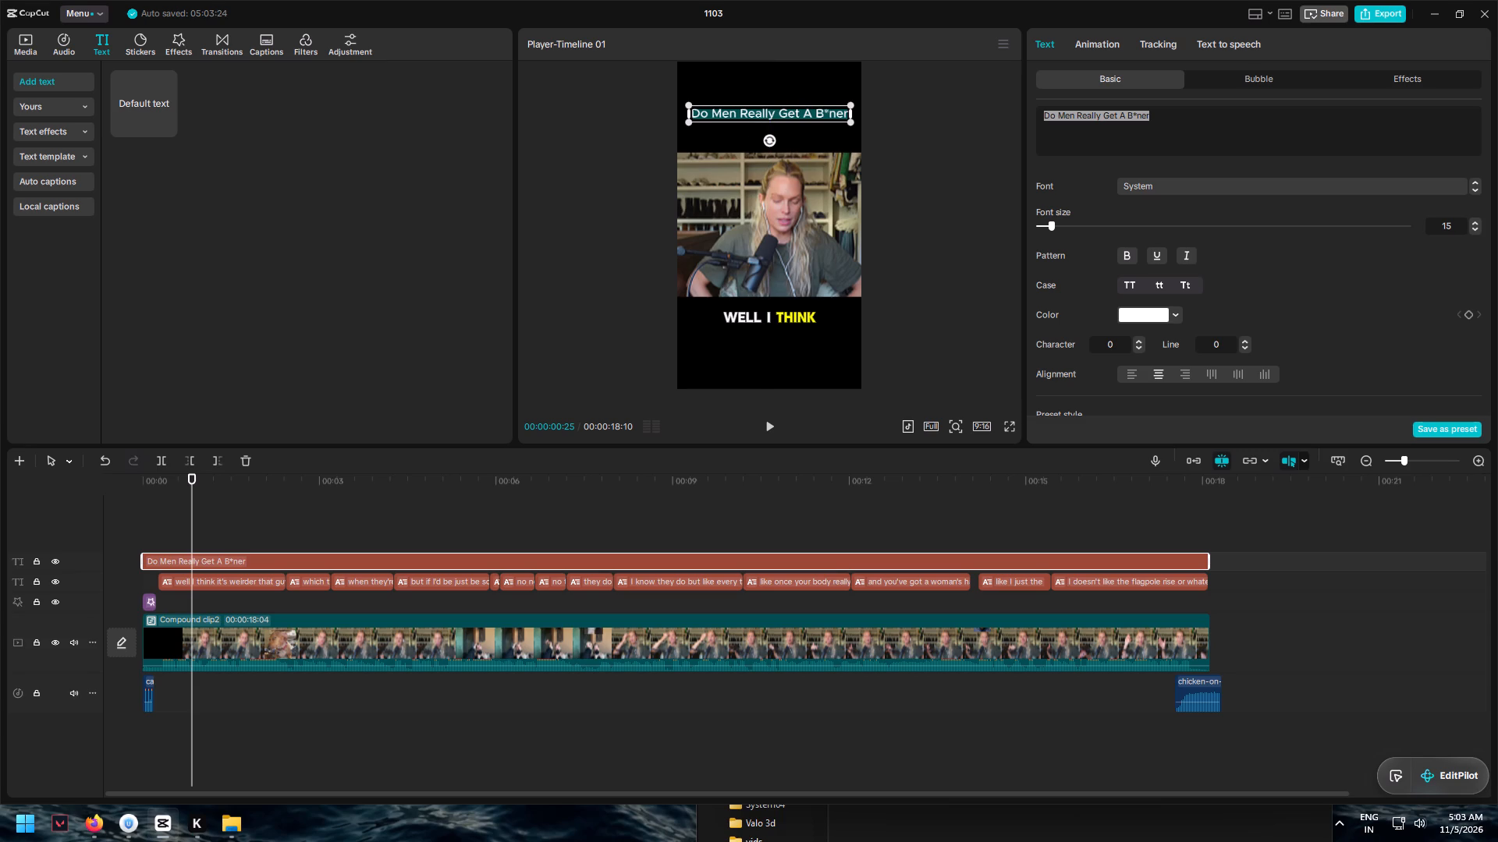
pyautogui.click(1152, 123)
pyautogui.hotkey('ctrl', '/')
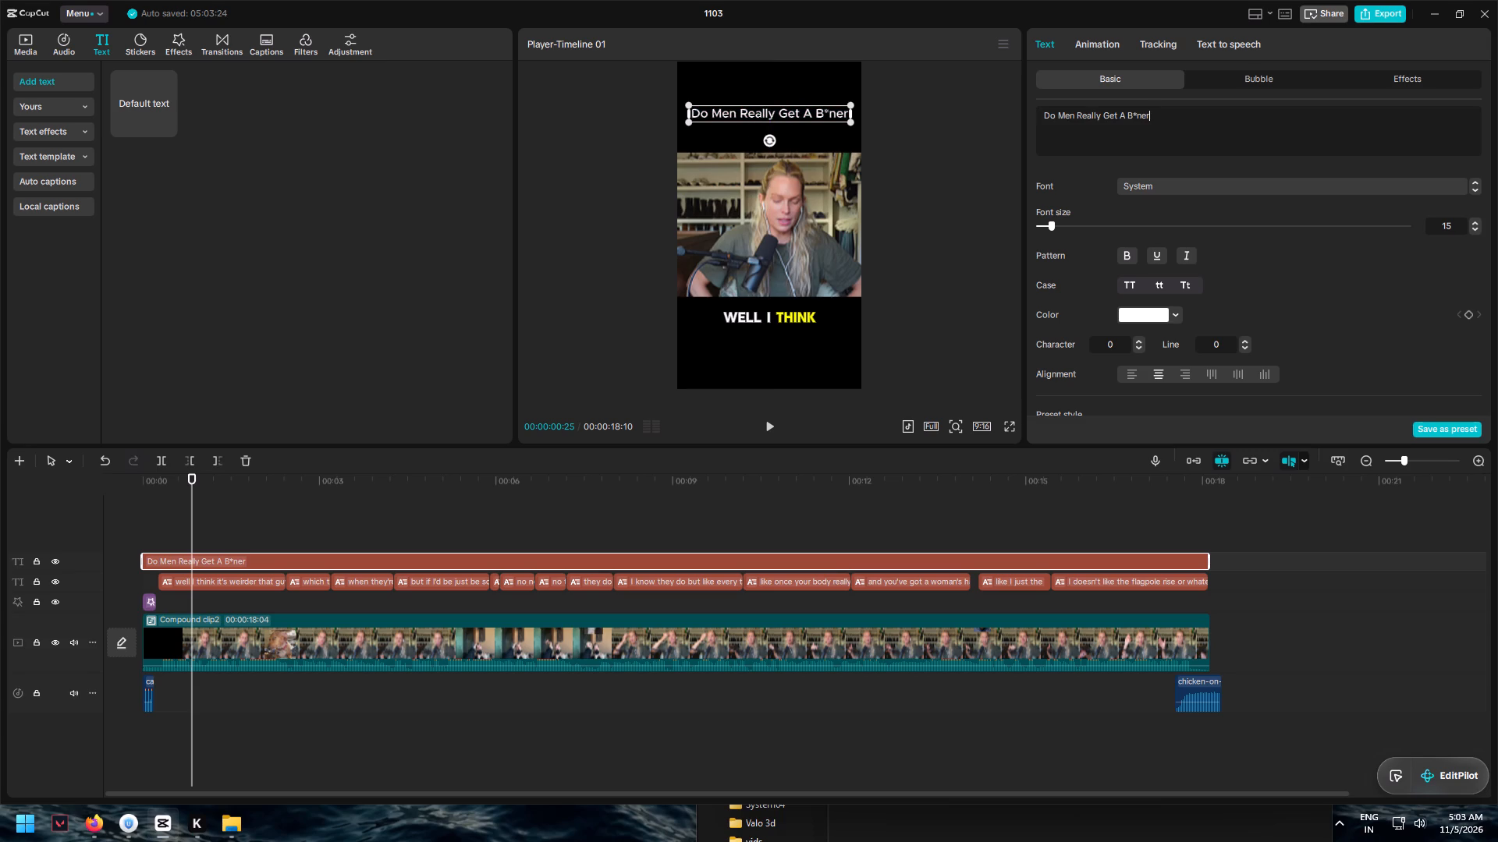
pyautogui.press('/')
pyautogui.press('BackSpace')
pyautogui.hotkey('shift', '?')
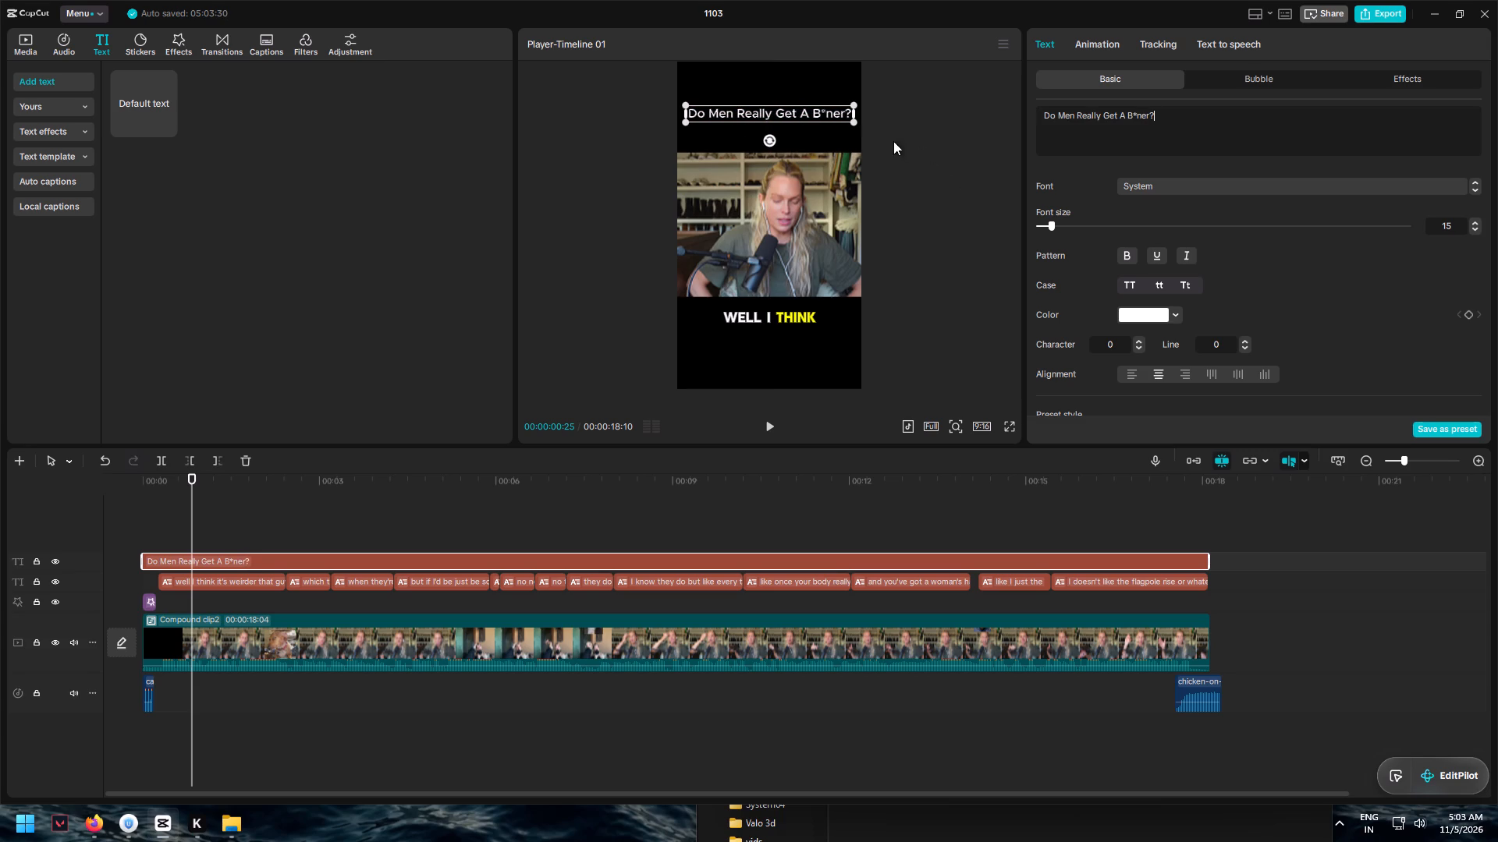
# Switch to Firefox to check the title styling on the reference YouTube Short, close all File Explorer windows, and return to CapCut.
pyautogui.click(97, 812)
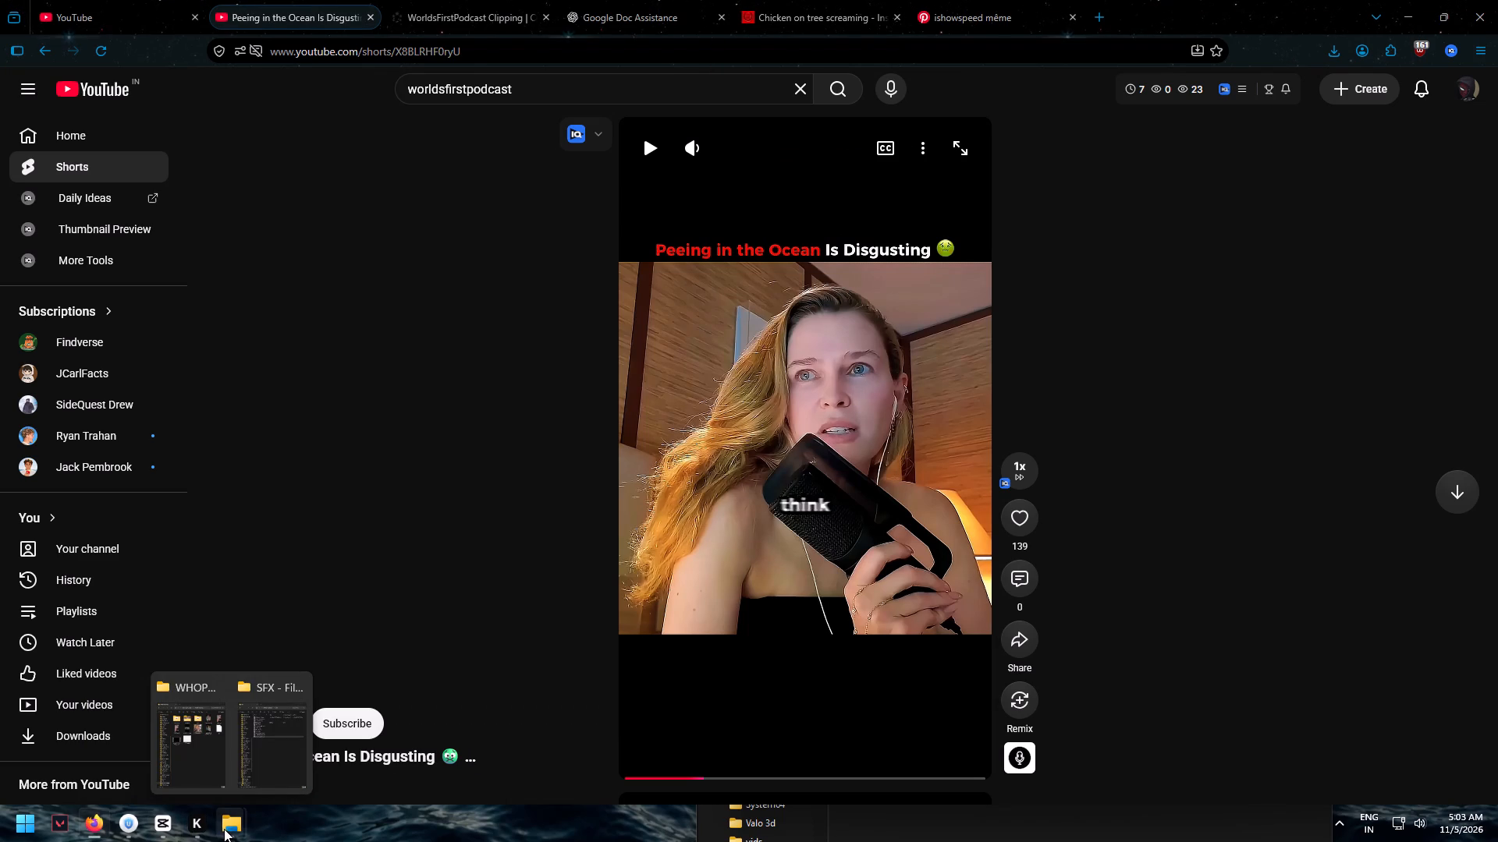
pyautogui.rightClick(222, 828)
pyautogui.click(224, 782)
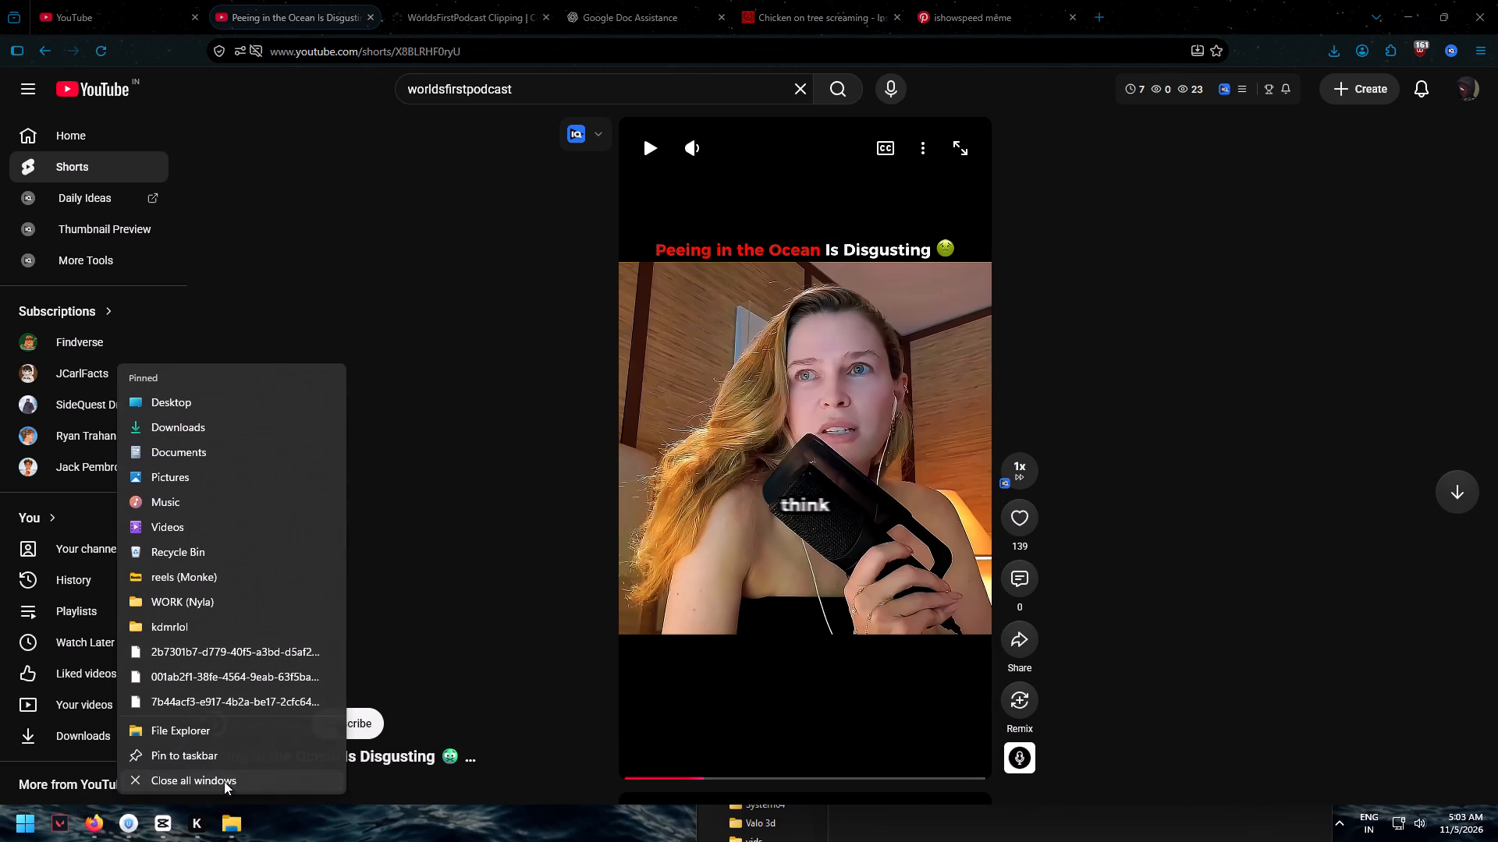
pyautogui.click(166, 830)
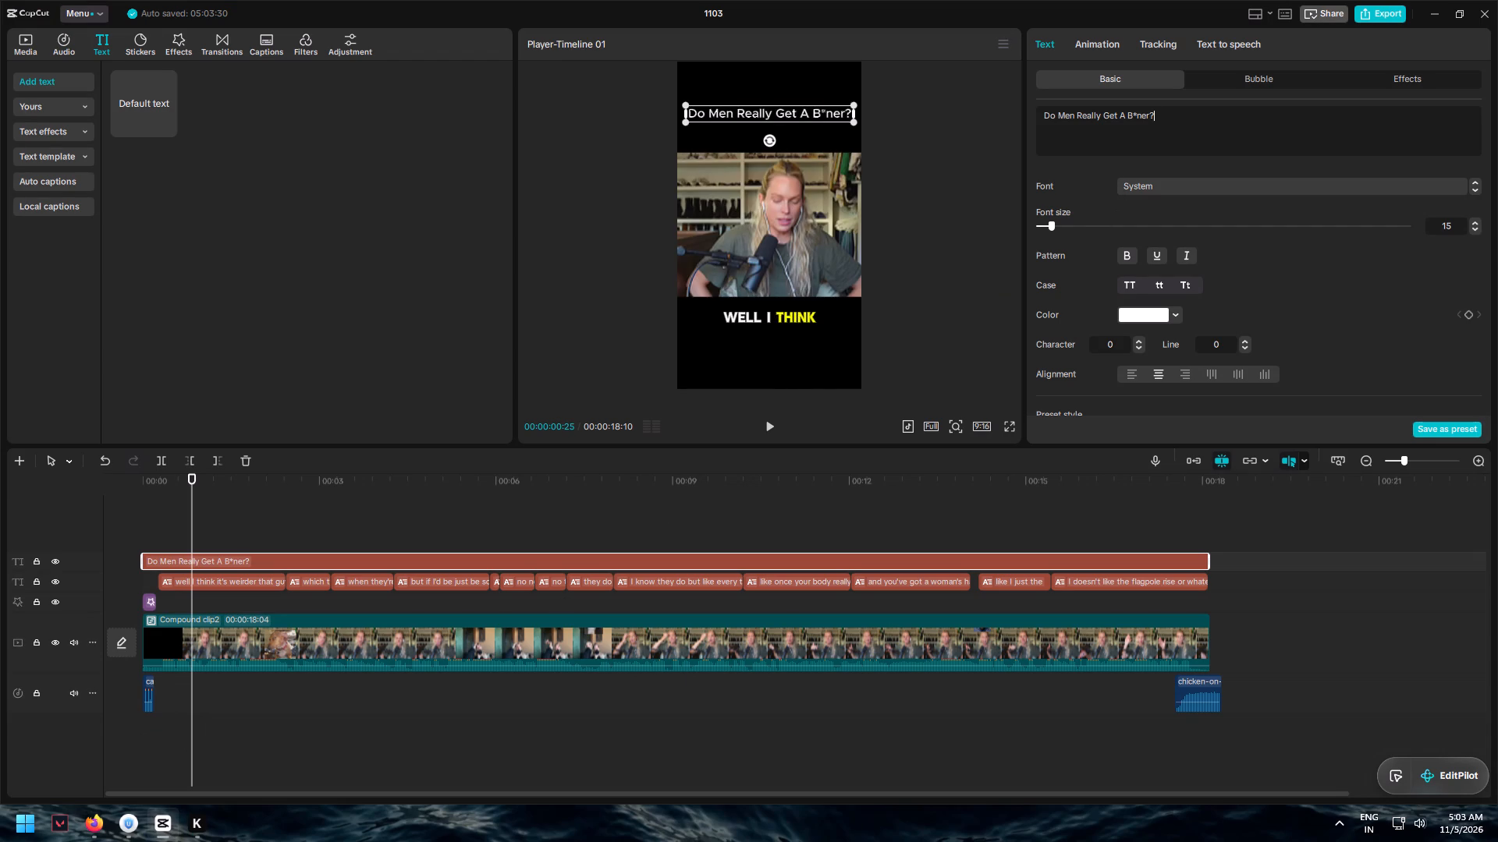
# Colour the words "Do Men Really" in the title red.
pyautogui.moveTo(1102, 116); pyautogui.dragTo(1039, 114)
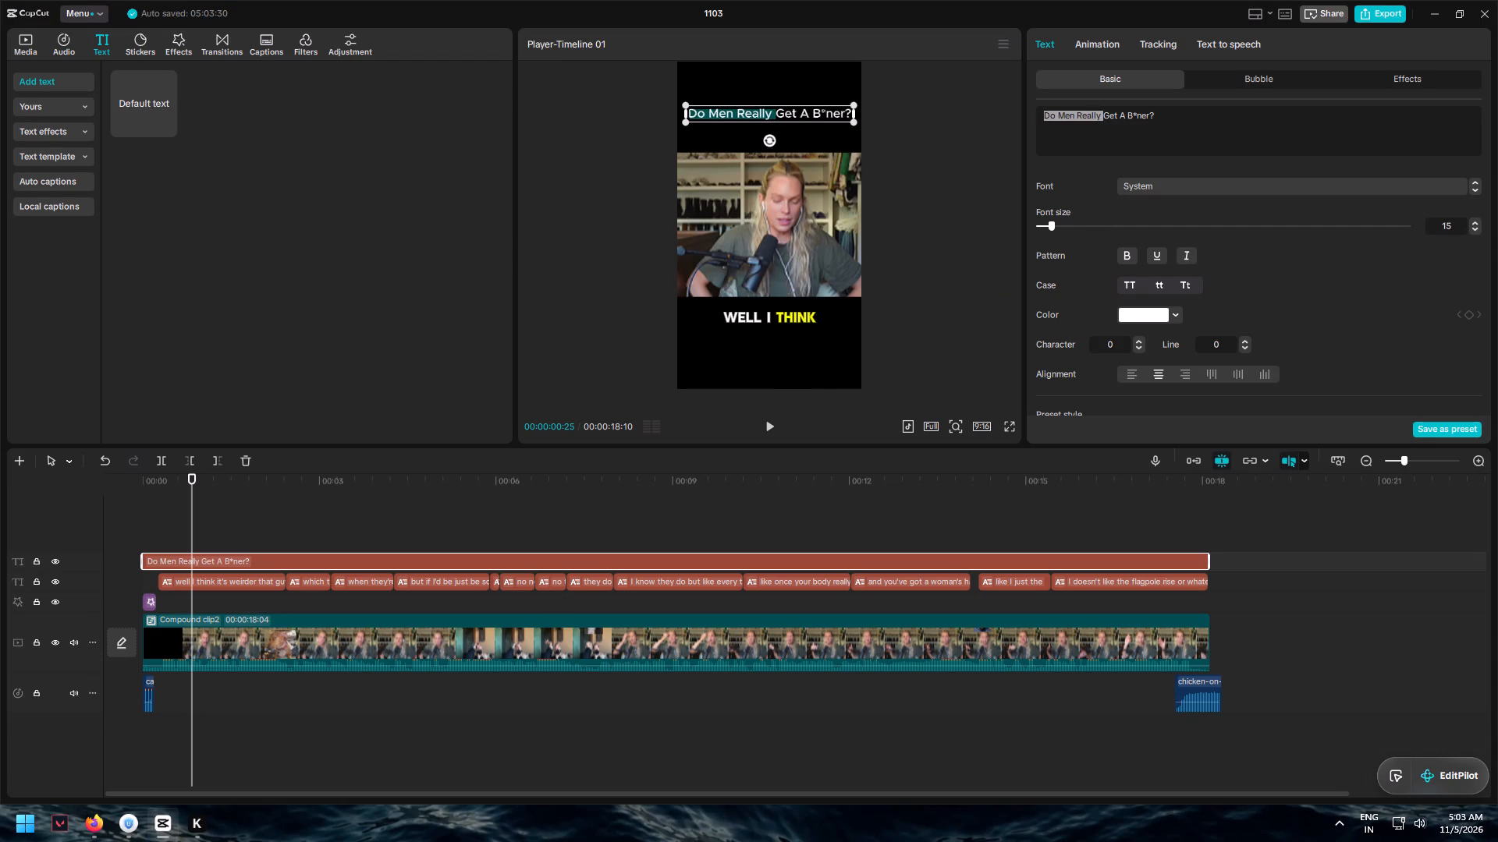
pyautogui.rightClick(1059, 114)
pyautogui.click(1040, 138)
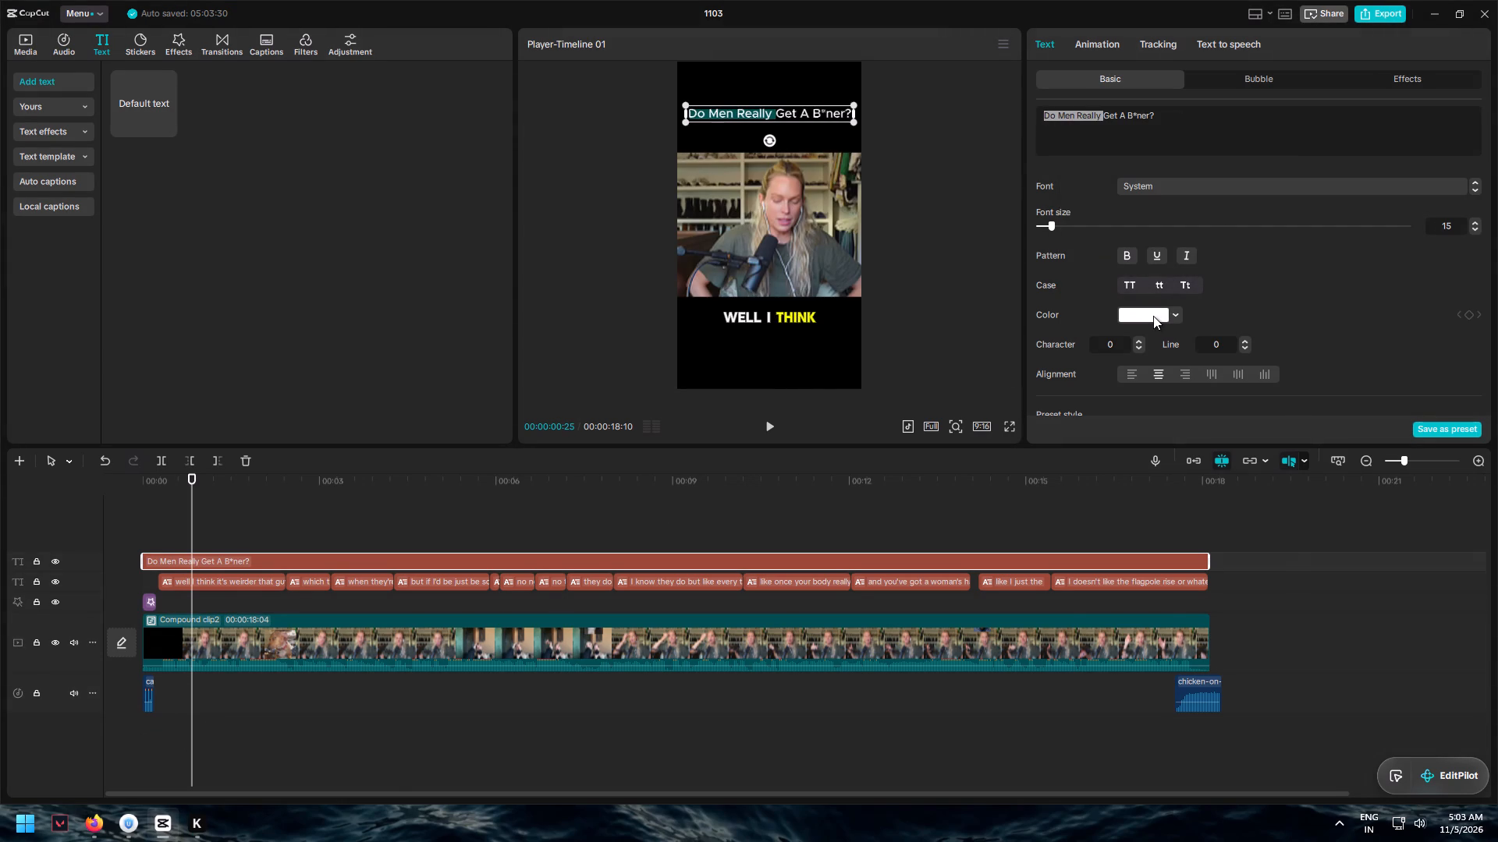
pyautogui.click(1153, 316)
pyautogui.click(1137, 532)
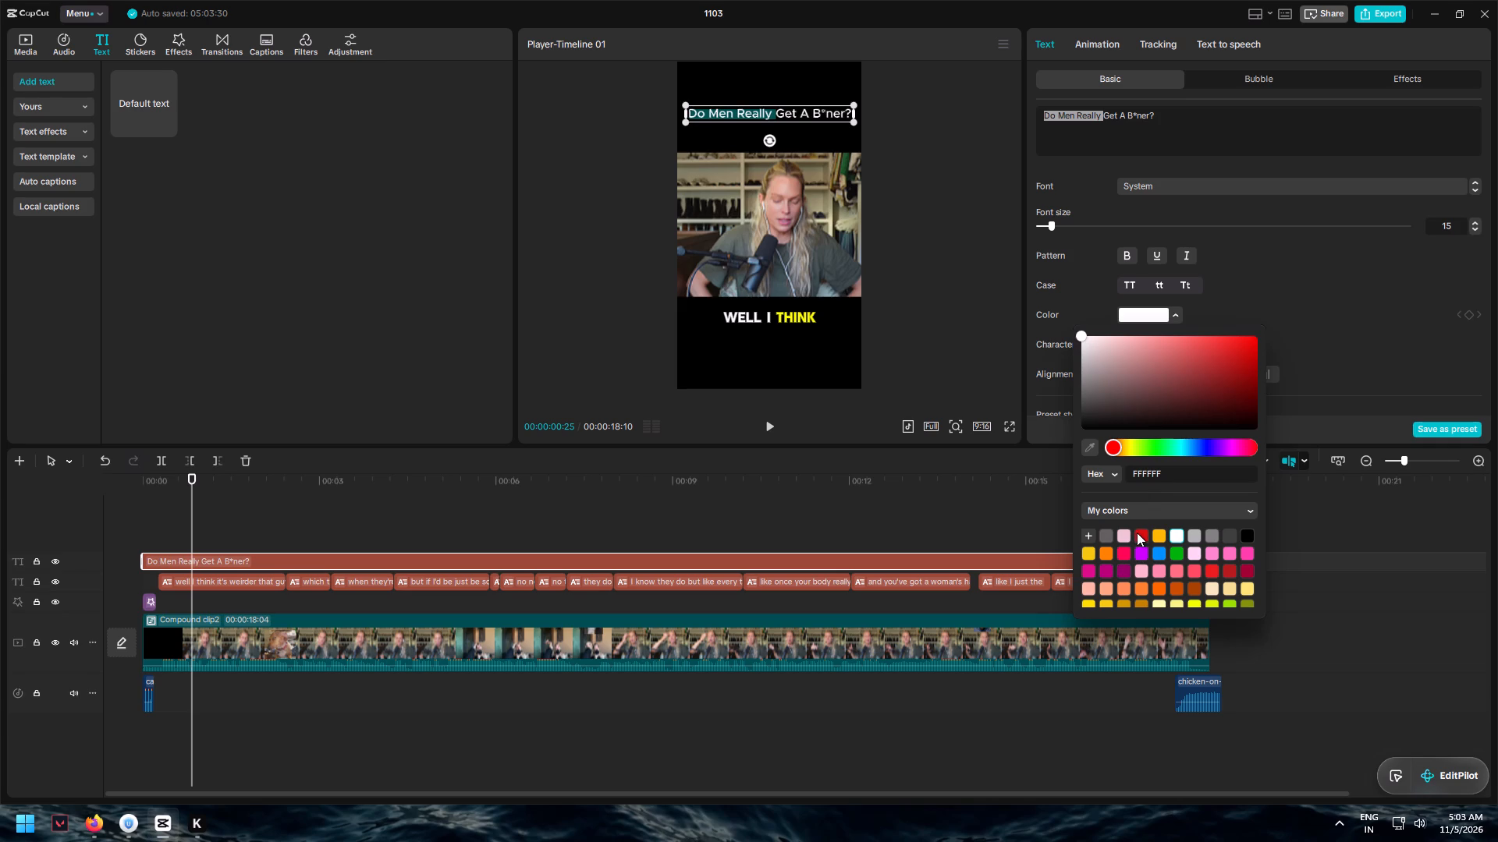
pyautogui.click(1338, 350)
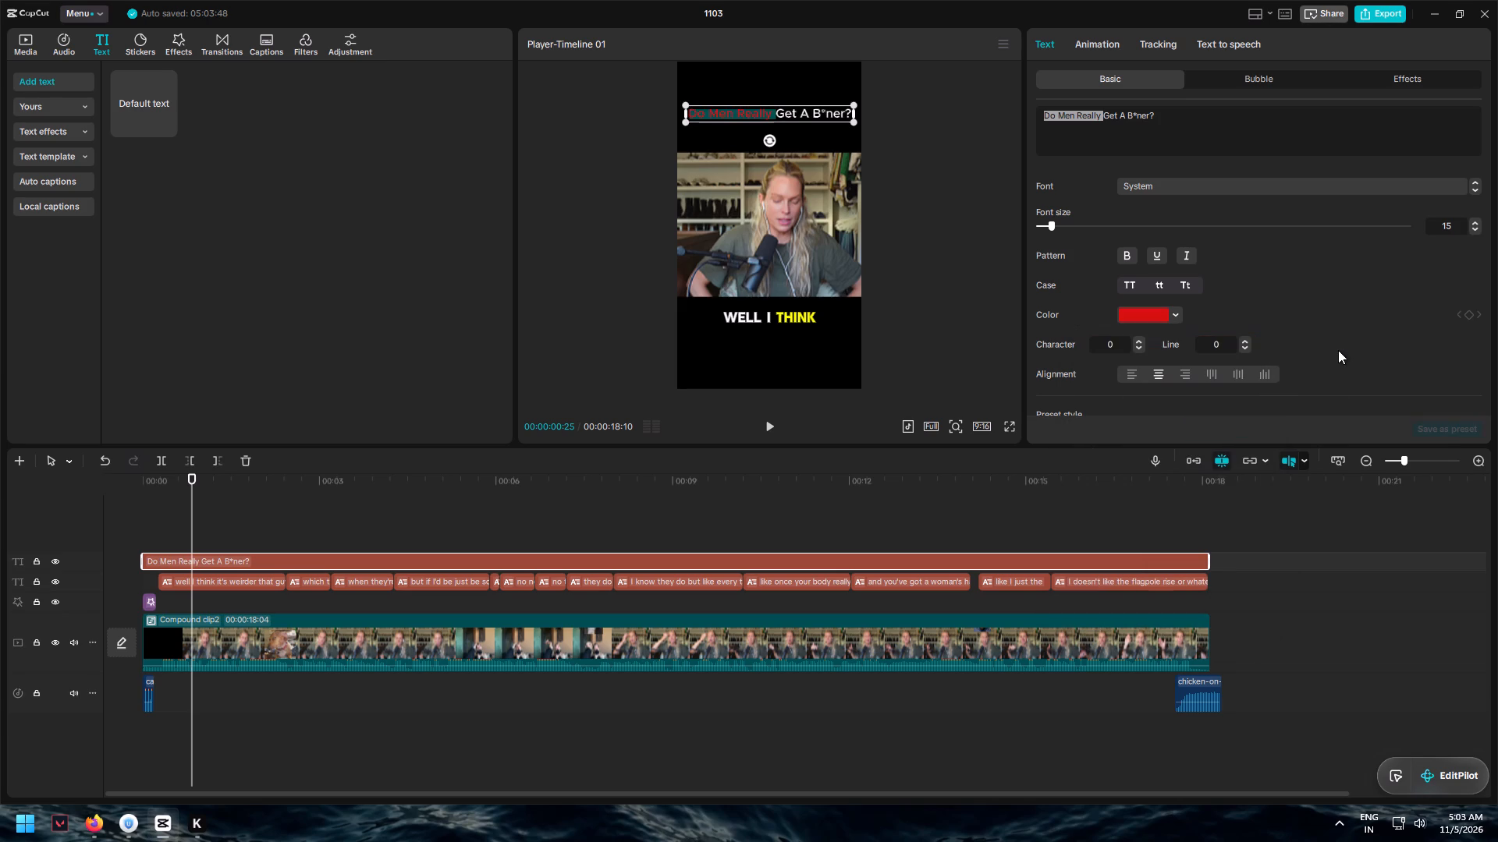
# Colour the words "Get A B*ner?" in the title yellow.
pyautogui.moveTo(1156, 113); pyautogui.dragTo(1103, 117)
pyautogui.click(1143, 314)
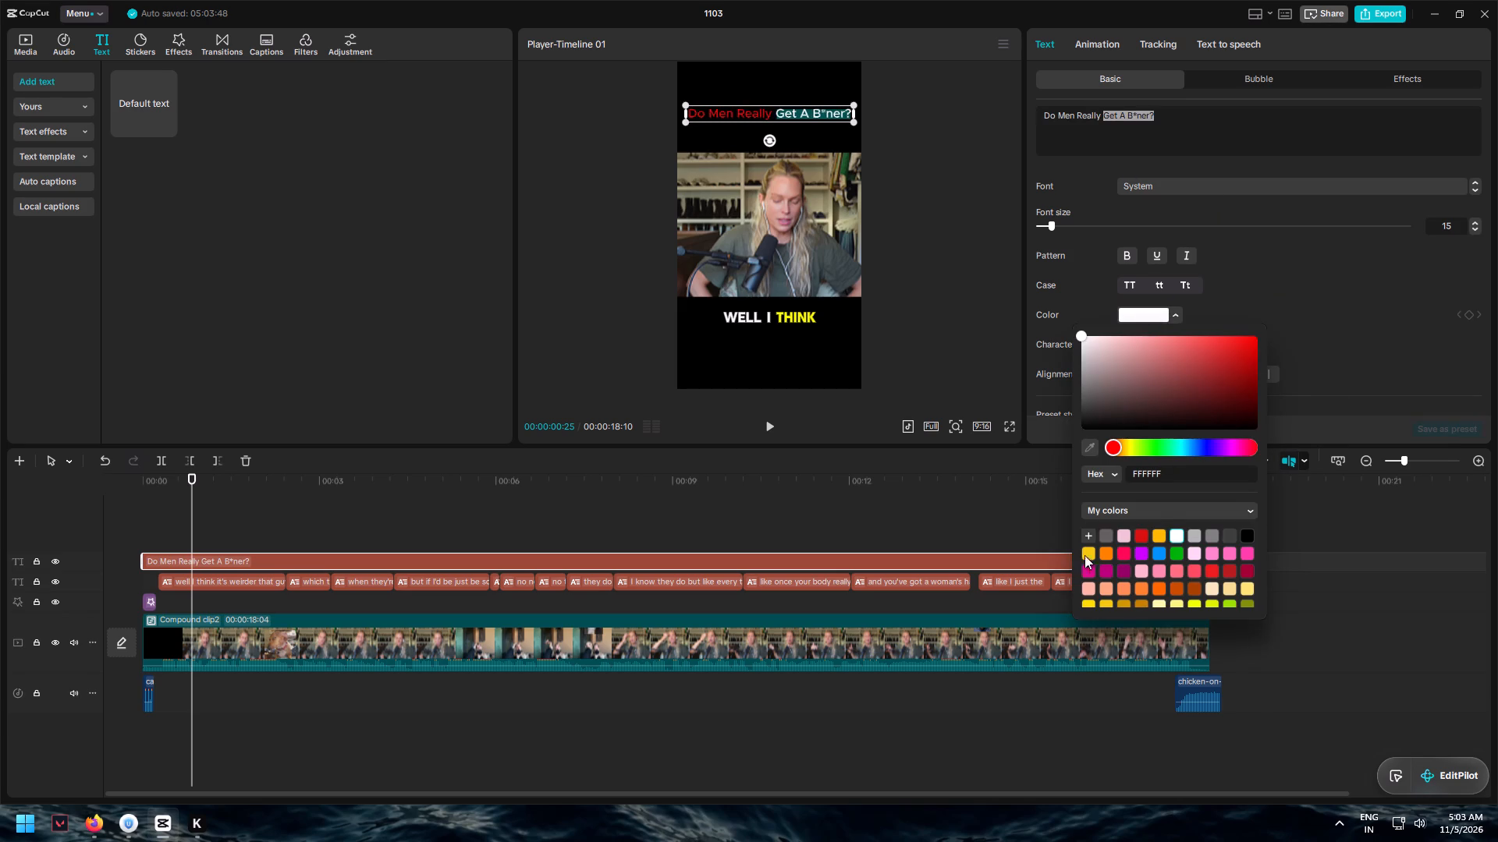
pyautogui.click(1081, 553)
pyautogui.click(1348, 267)
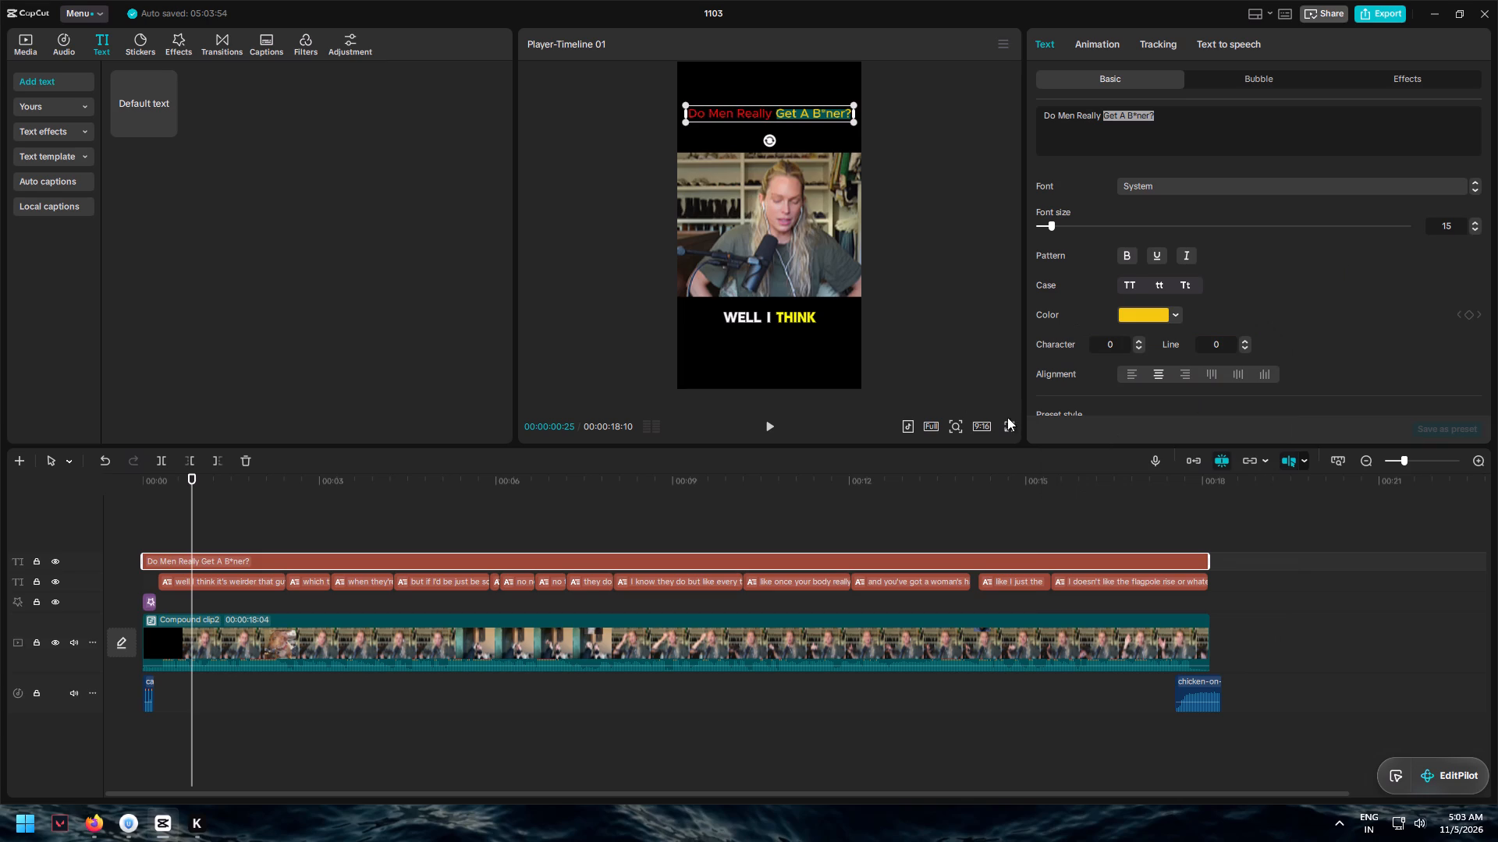
pyautogui.click(922, 361)
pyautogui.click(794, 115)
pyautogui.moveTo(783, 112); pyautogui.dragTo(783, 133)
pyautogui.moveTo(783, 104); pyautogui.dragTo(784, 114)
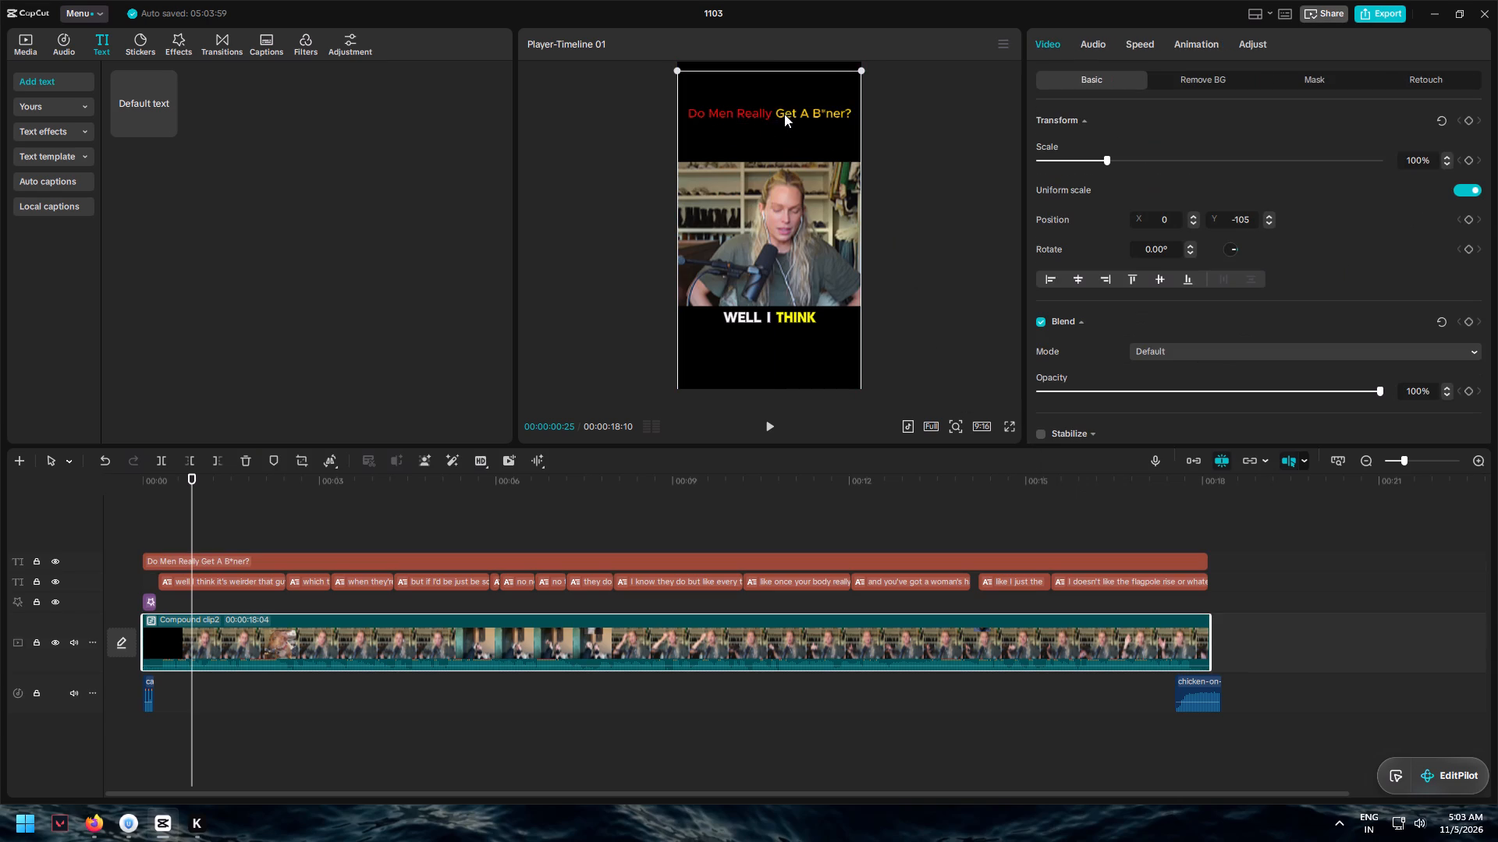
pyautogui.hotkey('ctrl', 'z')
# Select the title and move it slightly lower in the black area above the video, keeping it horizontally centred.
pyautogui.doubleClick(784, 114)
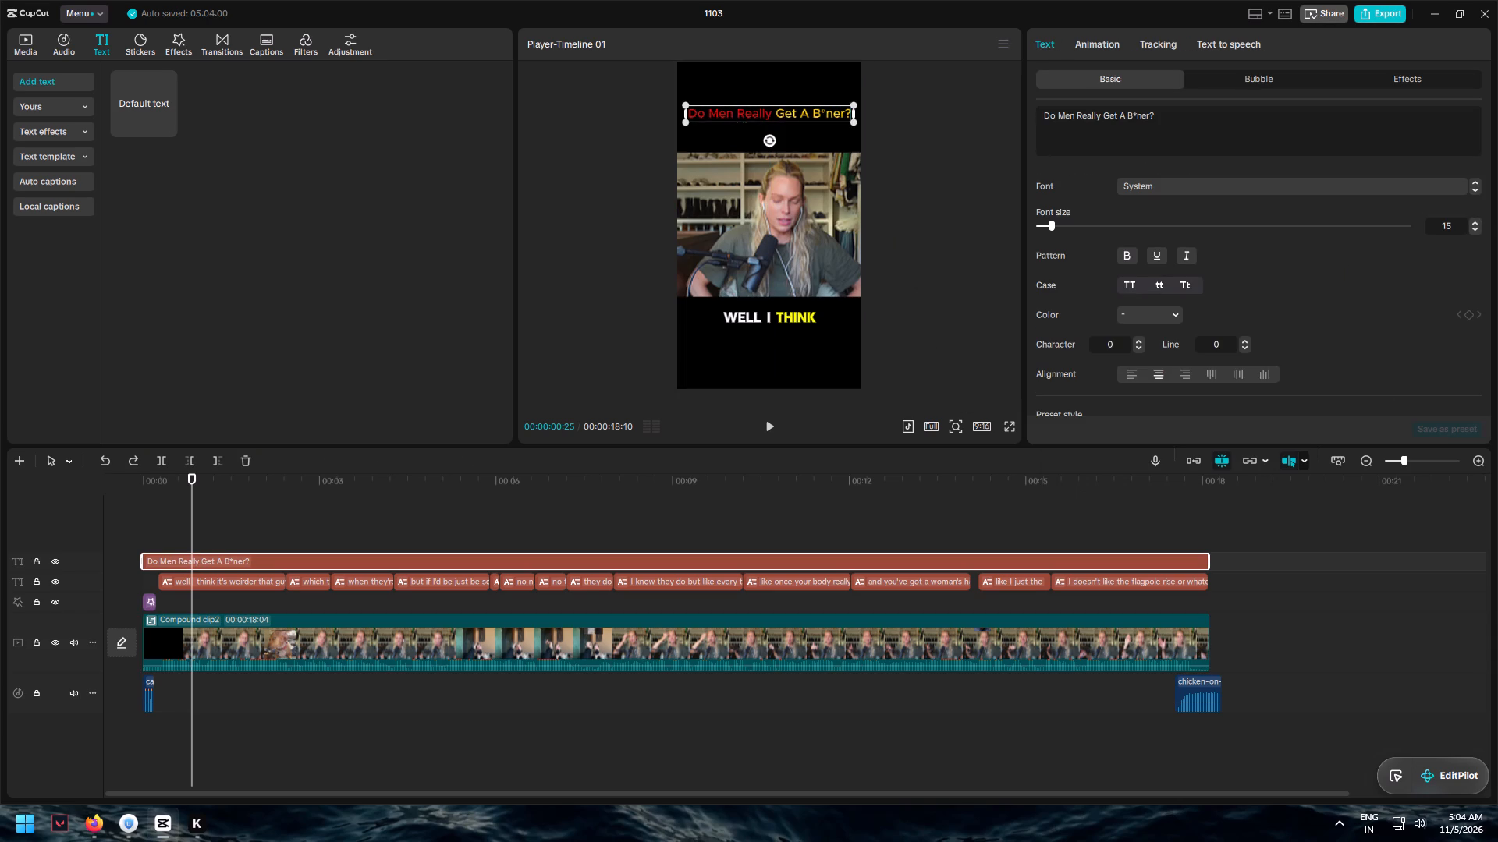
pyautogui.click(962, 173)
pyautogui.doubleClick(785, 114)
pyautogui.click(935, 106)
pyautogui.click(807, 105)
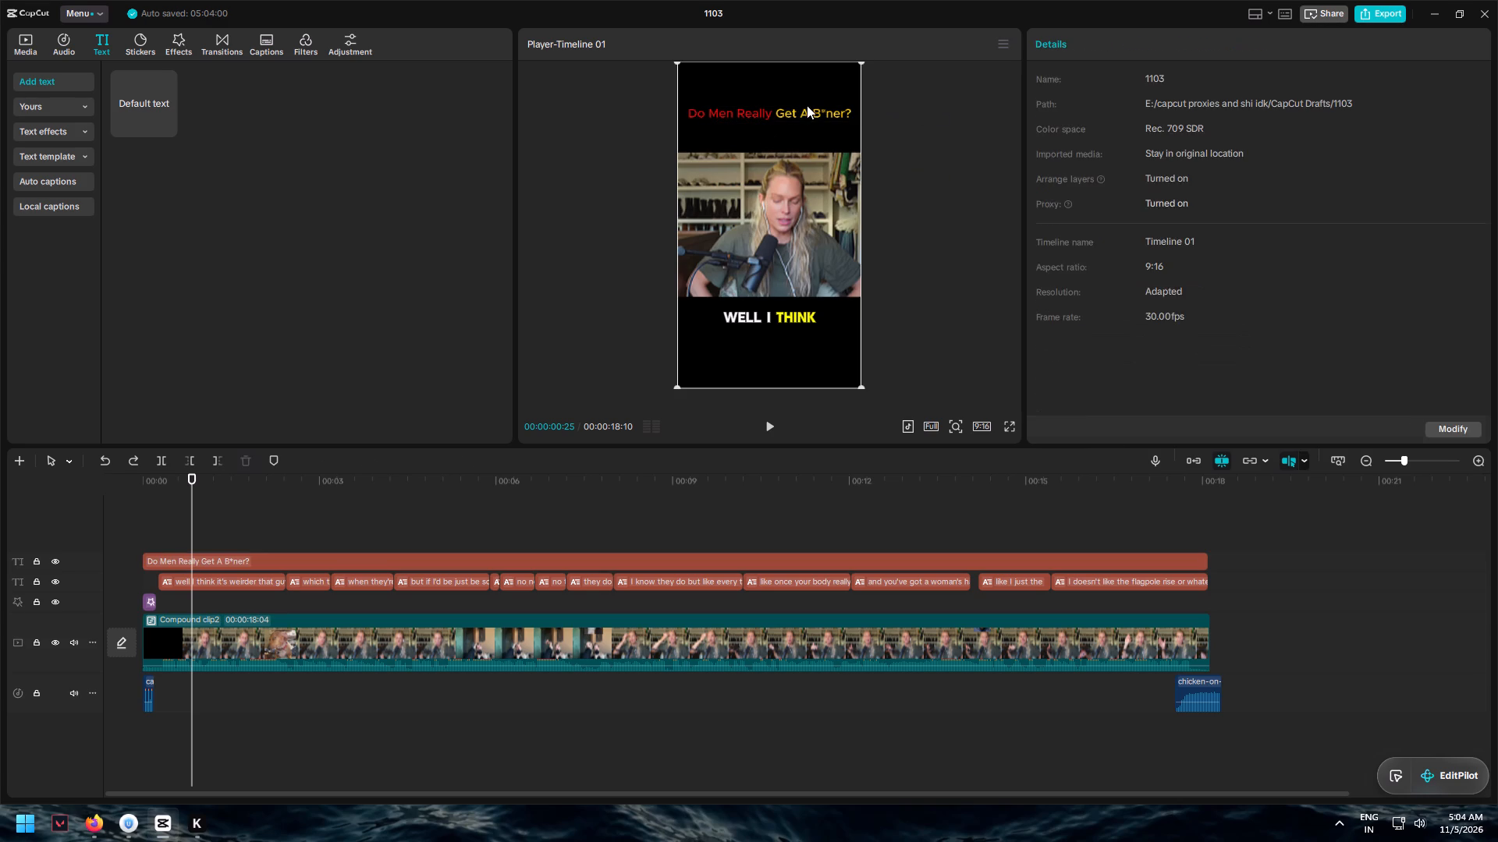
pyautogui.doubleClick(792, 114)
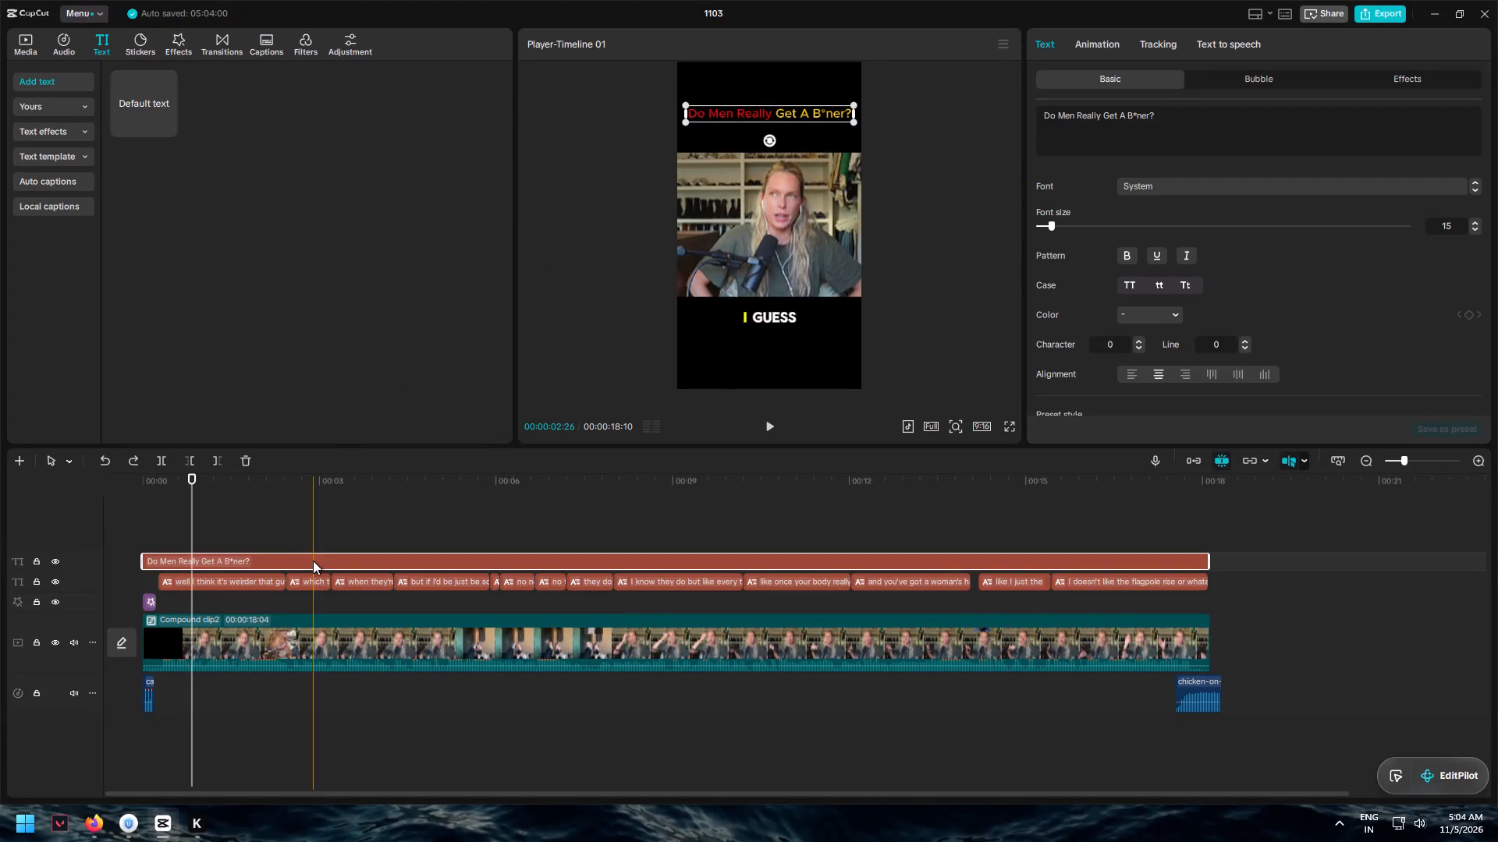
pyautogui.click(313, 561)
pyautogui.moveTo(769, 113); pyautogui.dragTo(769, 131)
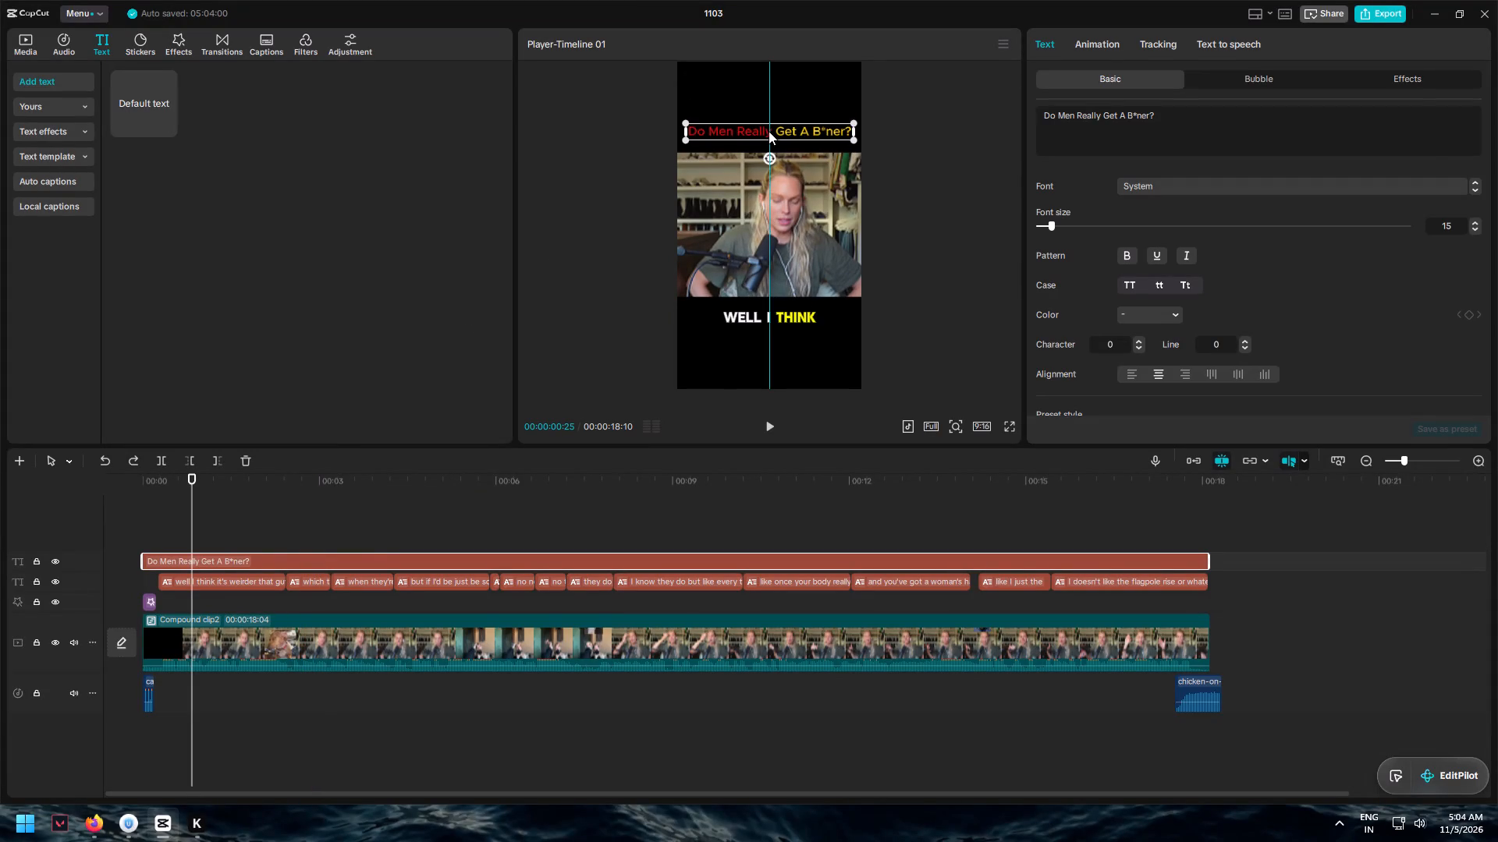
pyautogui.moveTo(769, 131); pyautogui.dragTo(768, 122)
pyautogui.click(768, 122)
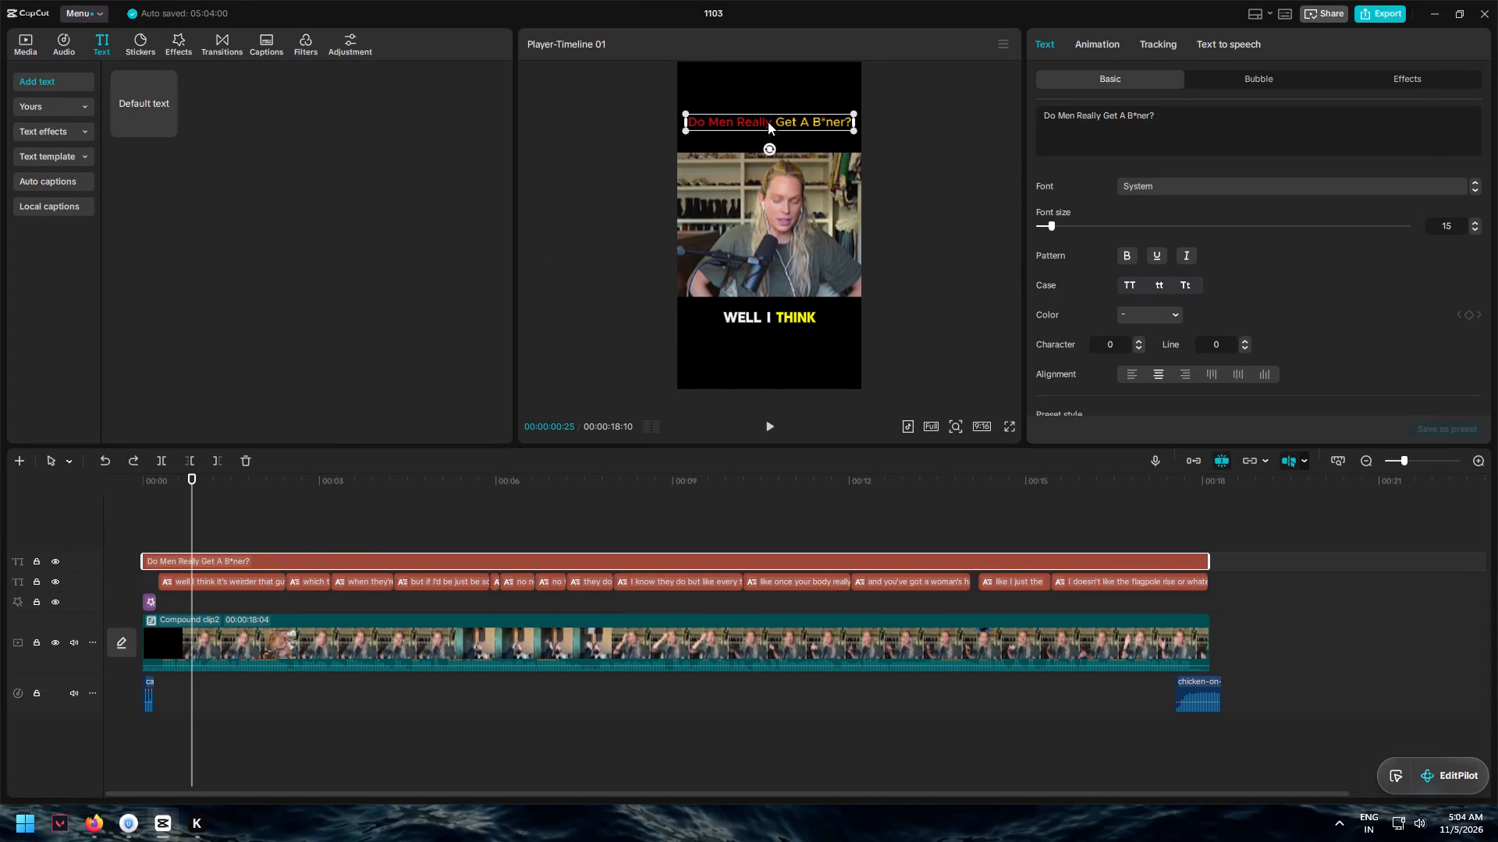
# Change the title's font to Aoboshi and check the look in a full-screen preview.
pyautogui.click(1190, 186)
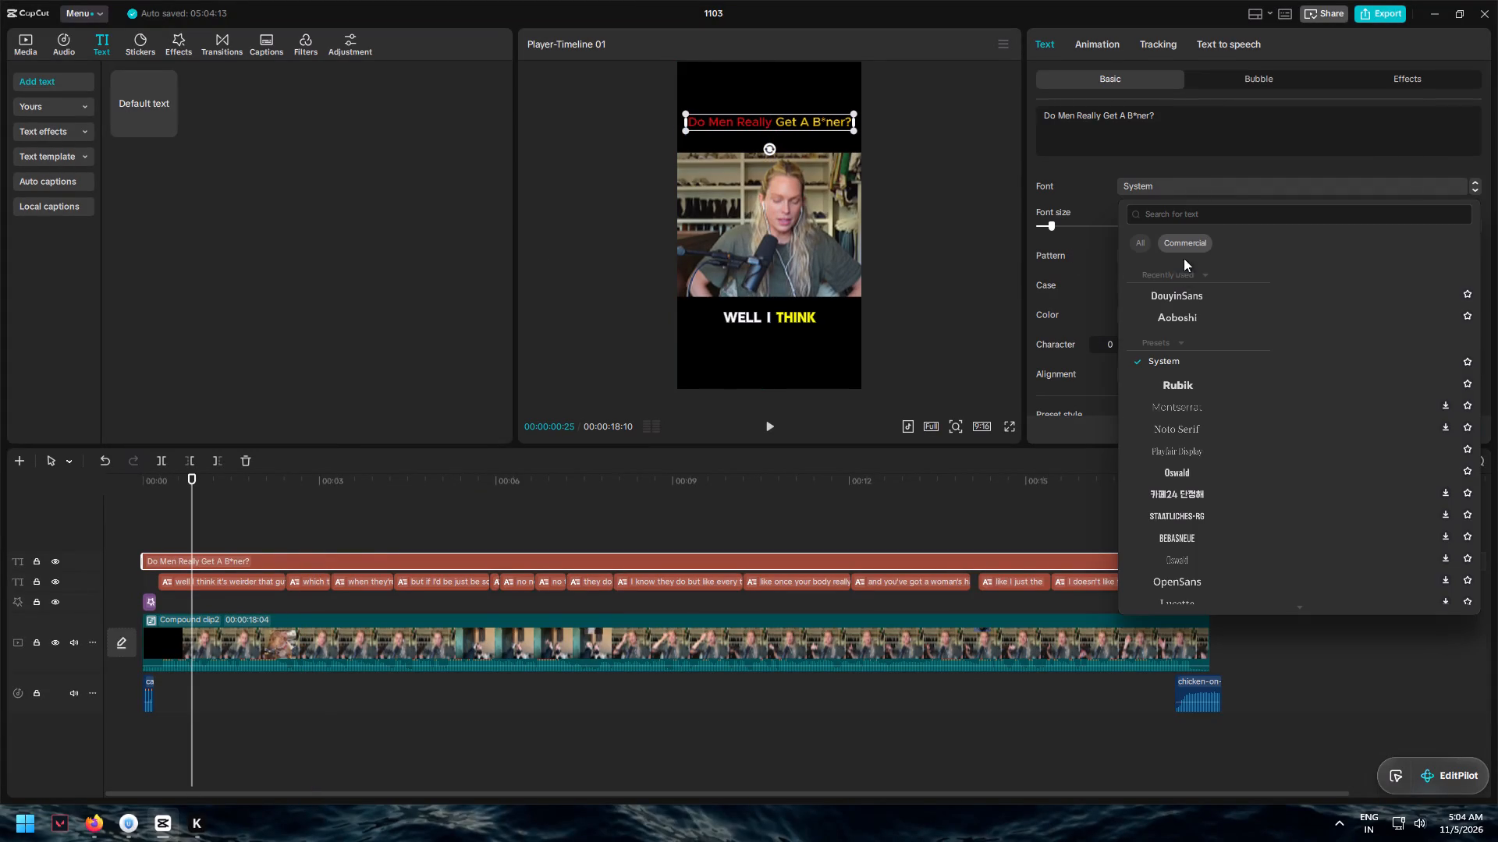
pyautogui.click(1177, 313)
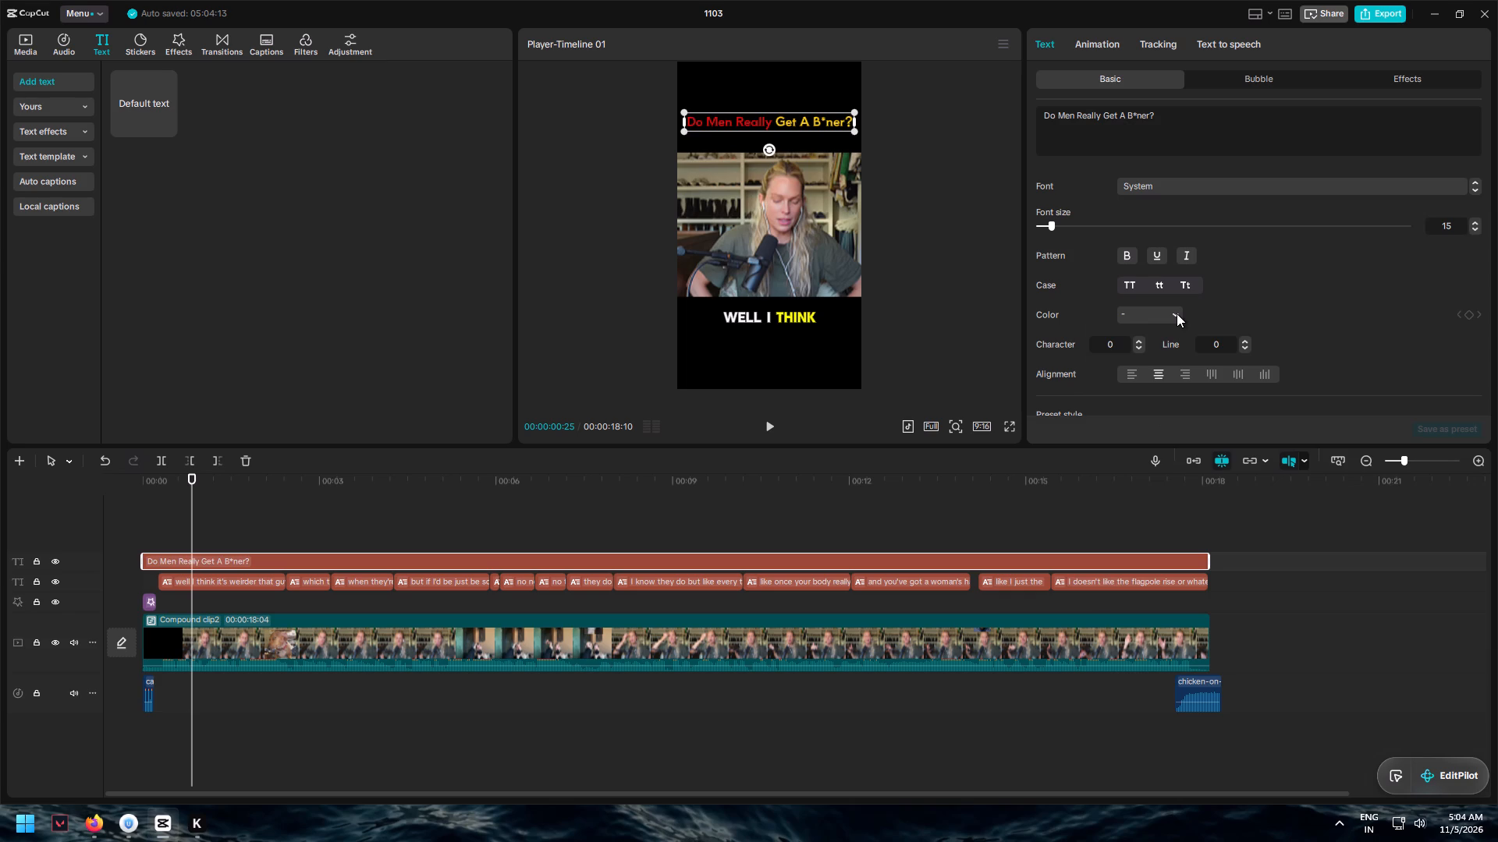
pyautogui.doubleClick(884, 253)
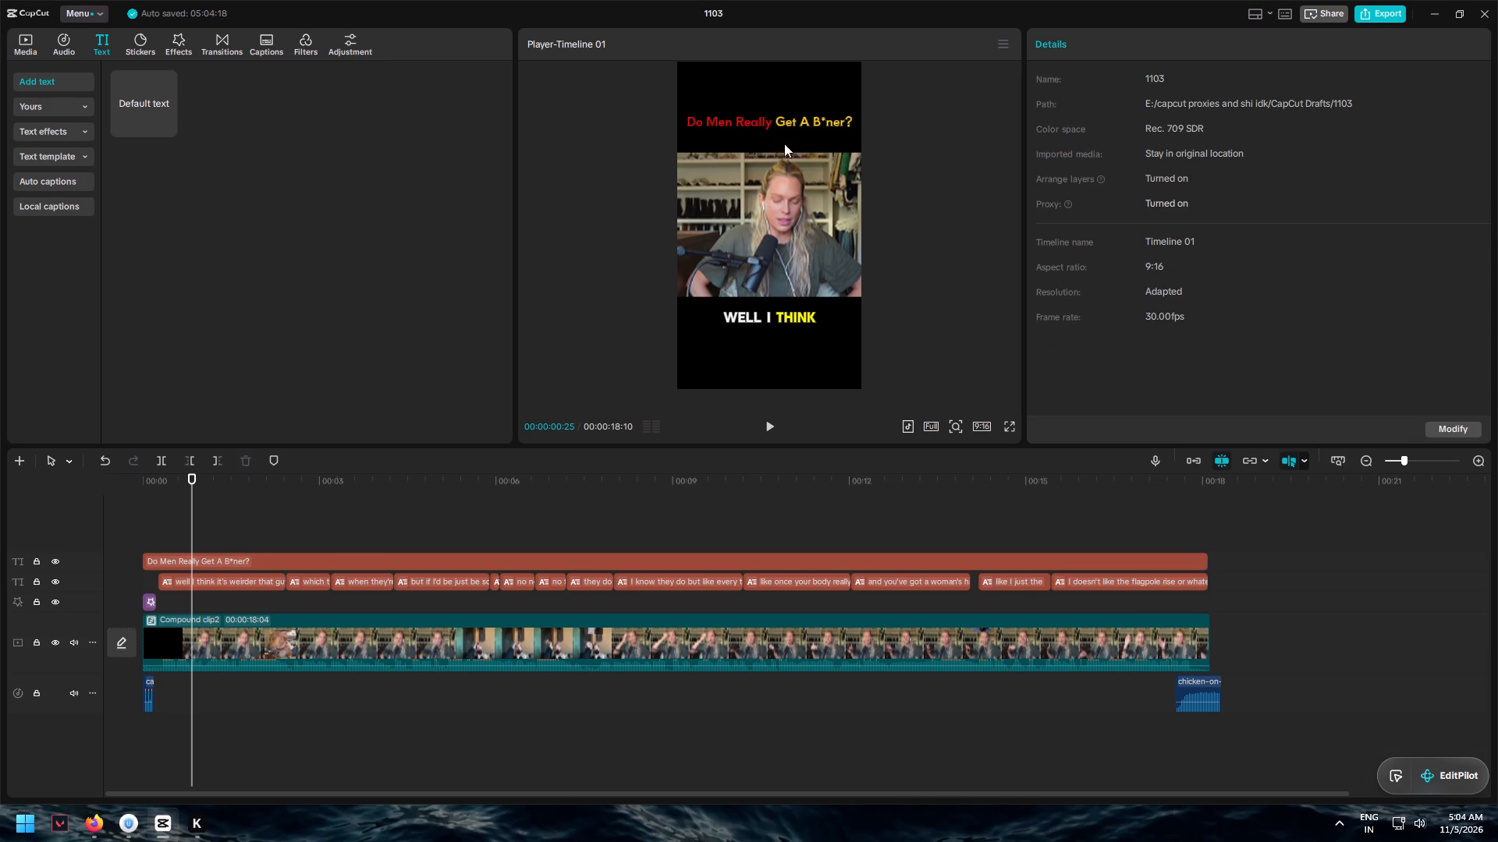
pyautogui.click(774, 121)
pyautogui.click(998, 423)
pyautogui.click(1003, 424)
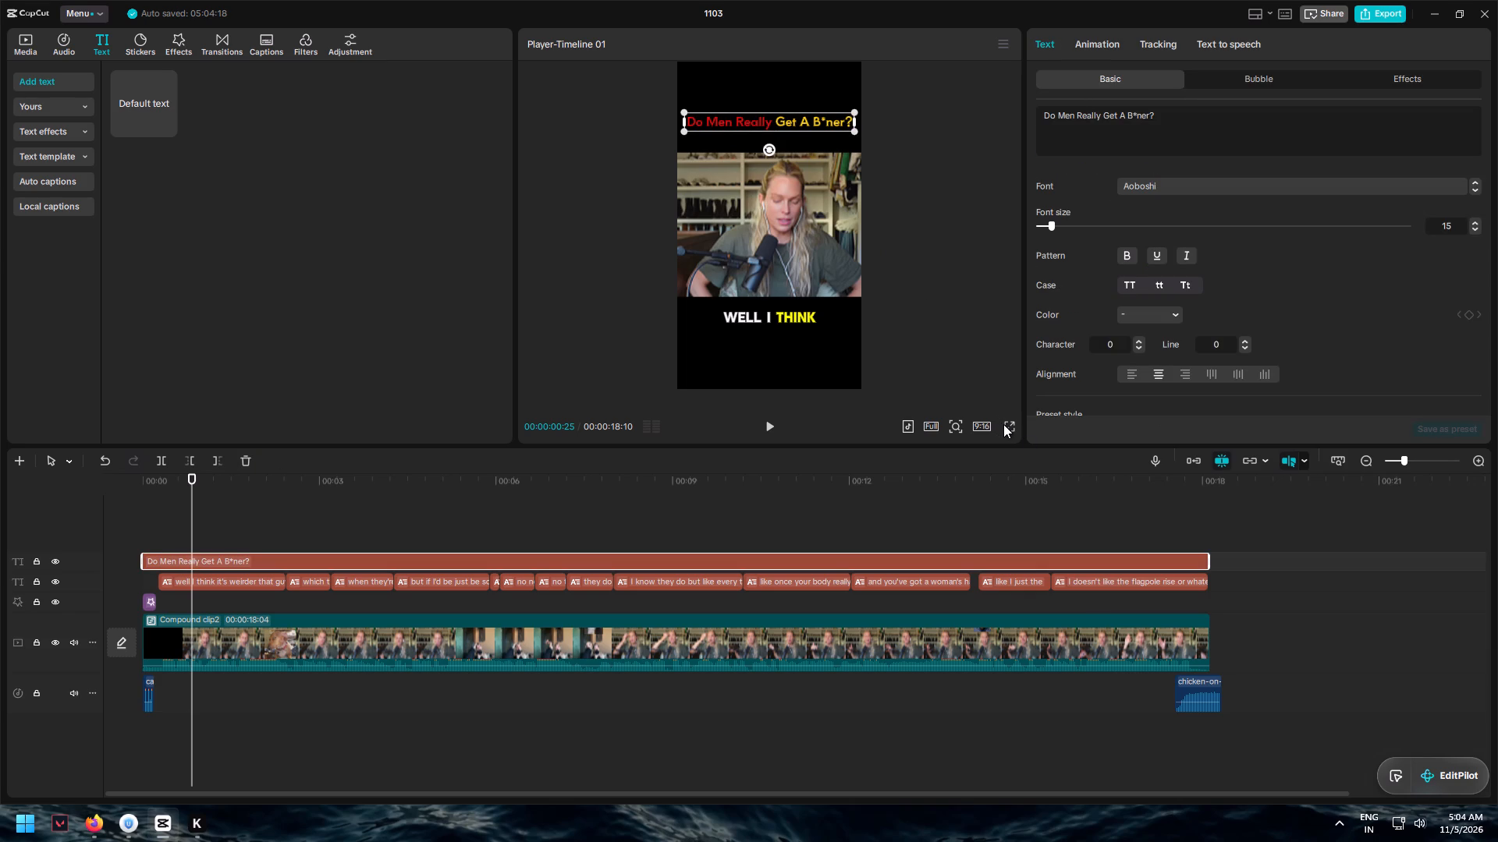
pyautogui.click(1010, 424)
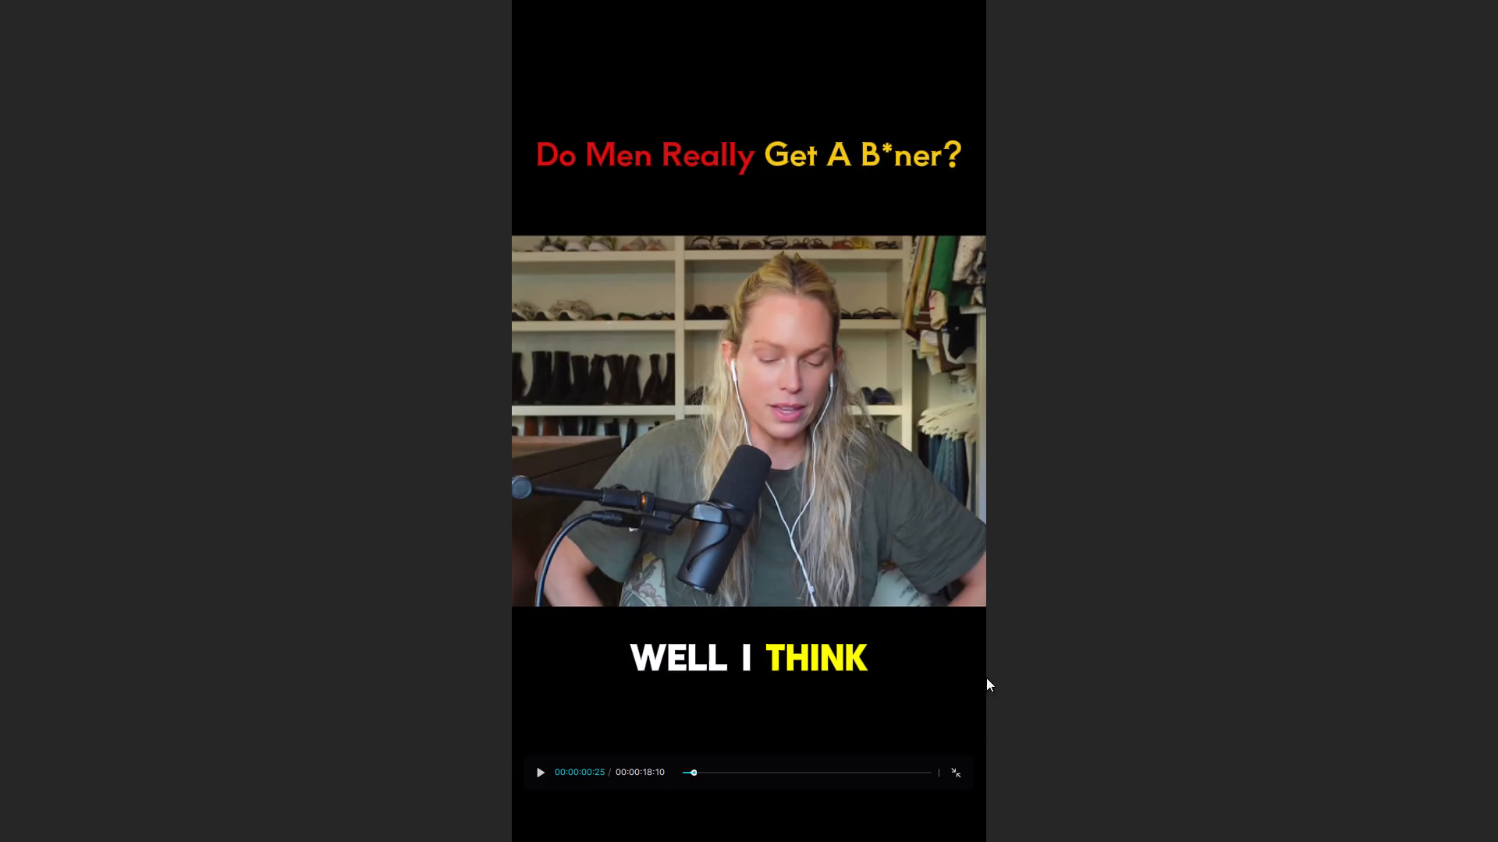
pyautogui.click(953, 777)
# Change the title's font to DouyinSans.
pyautogui.click(1180, 179)
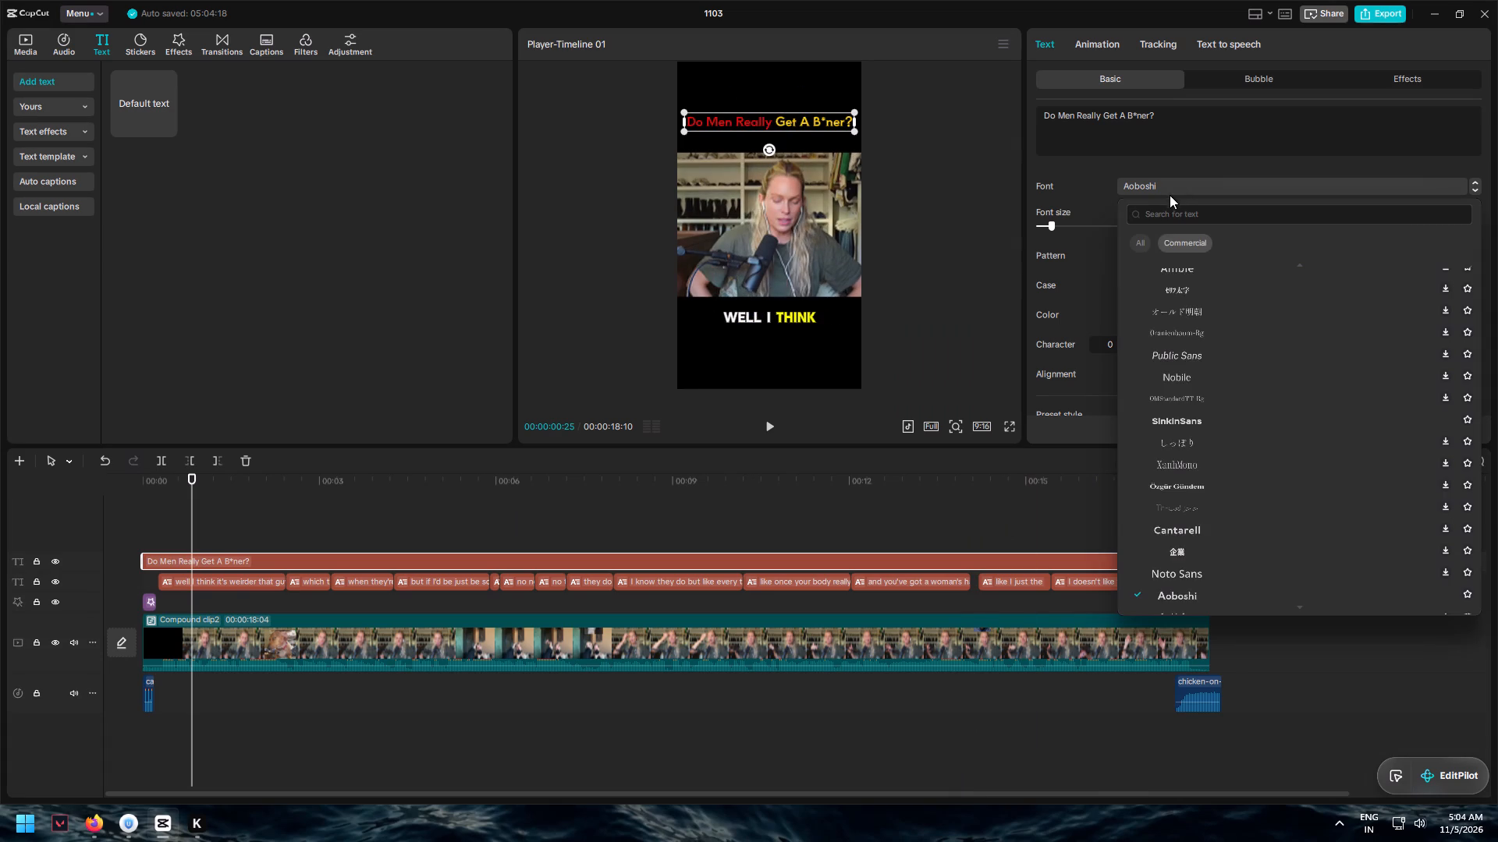
pyautogui.scroll(14, 1170, 330)
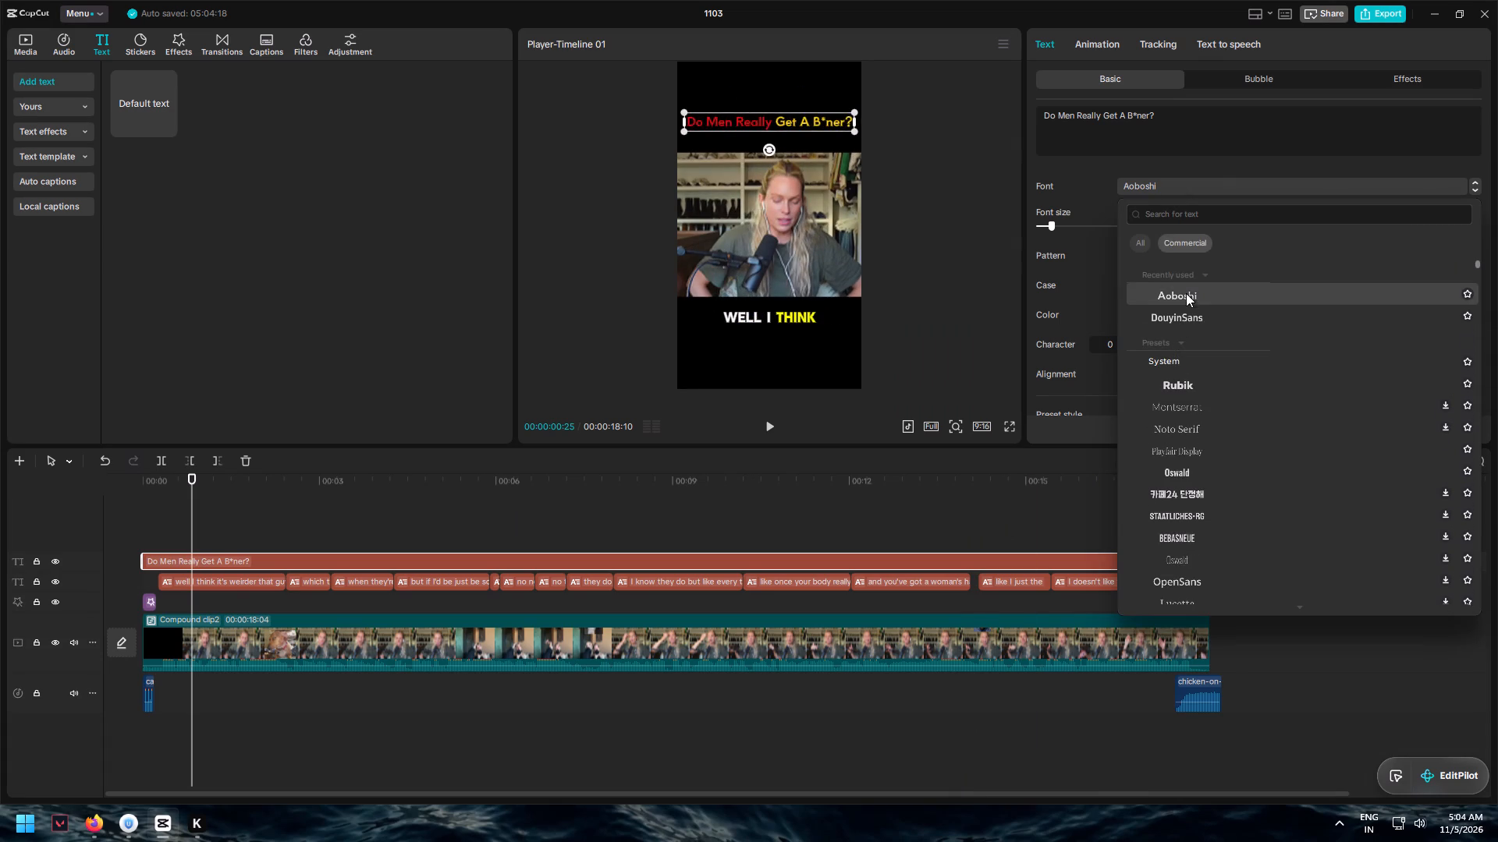
pyautogui.click(1182, 310)
pyautogui.click(803, 121)
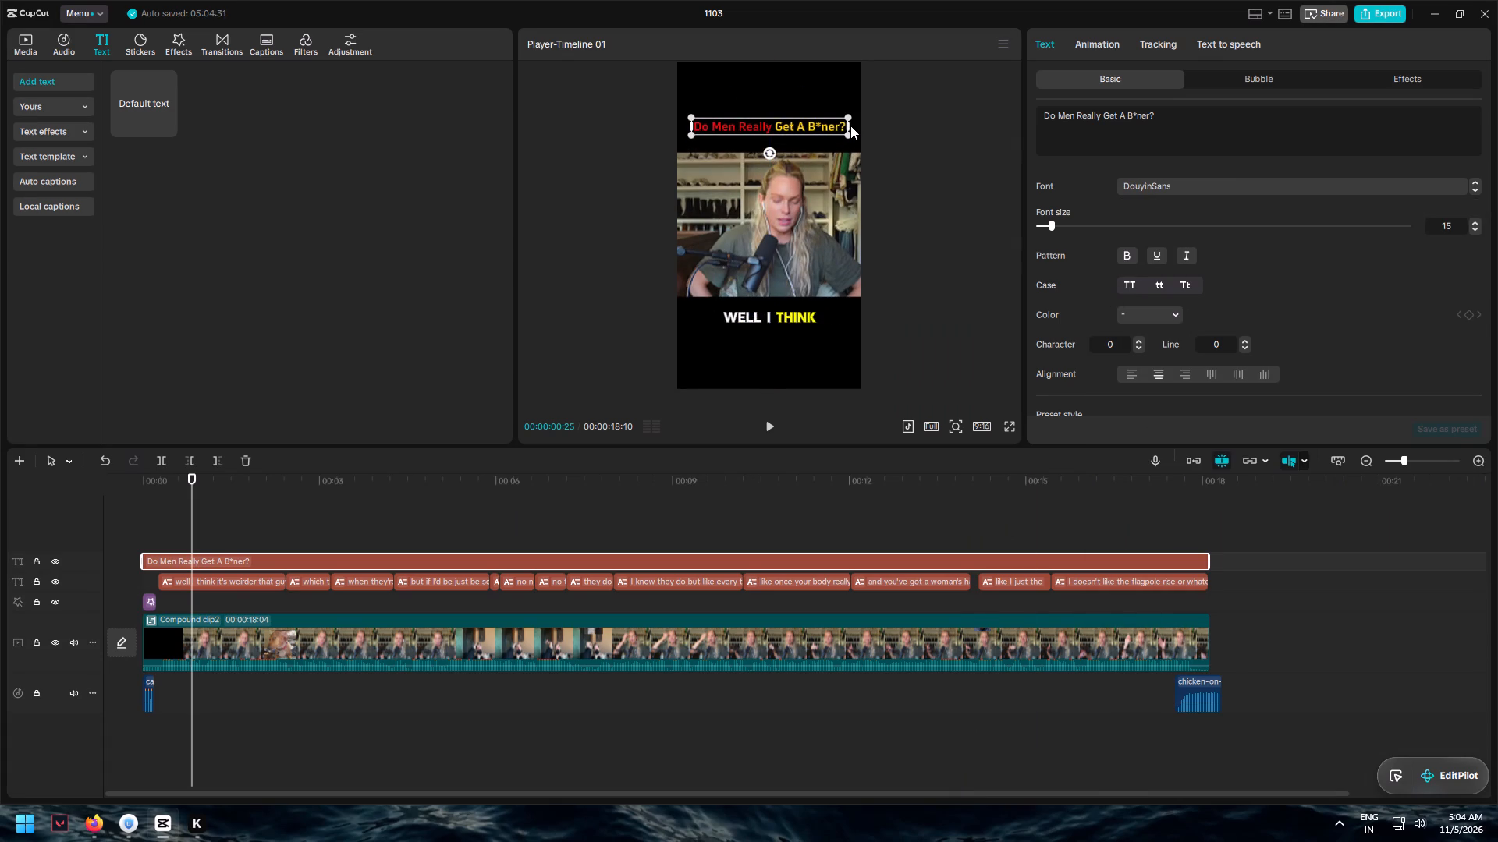
# Widen the title's text box to nearly the frame width and place it horizontally centred, slightly below the middle of the upper black area.
pyautogui.moveTo(848, 126); pyautogui.dragTo(858, 126)
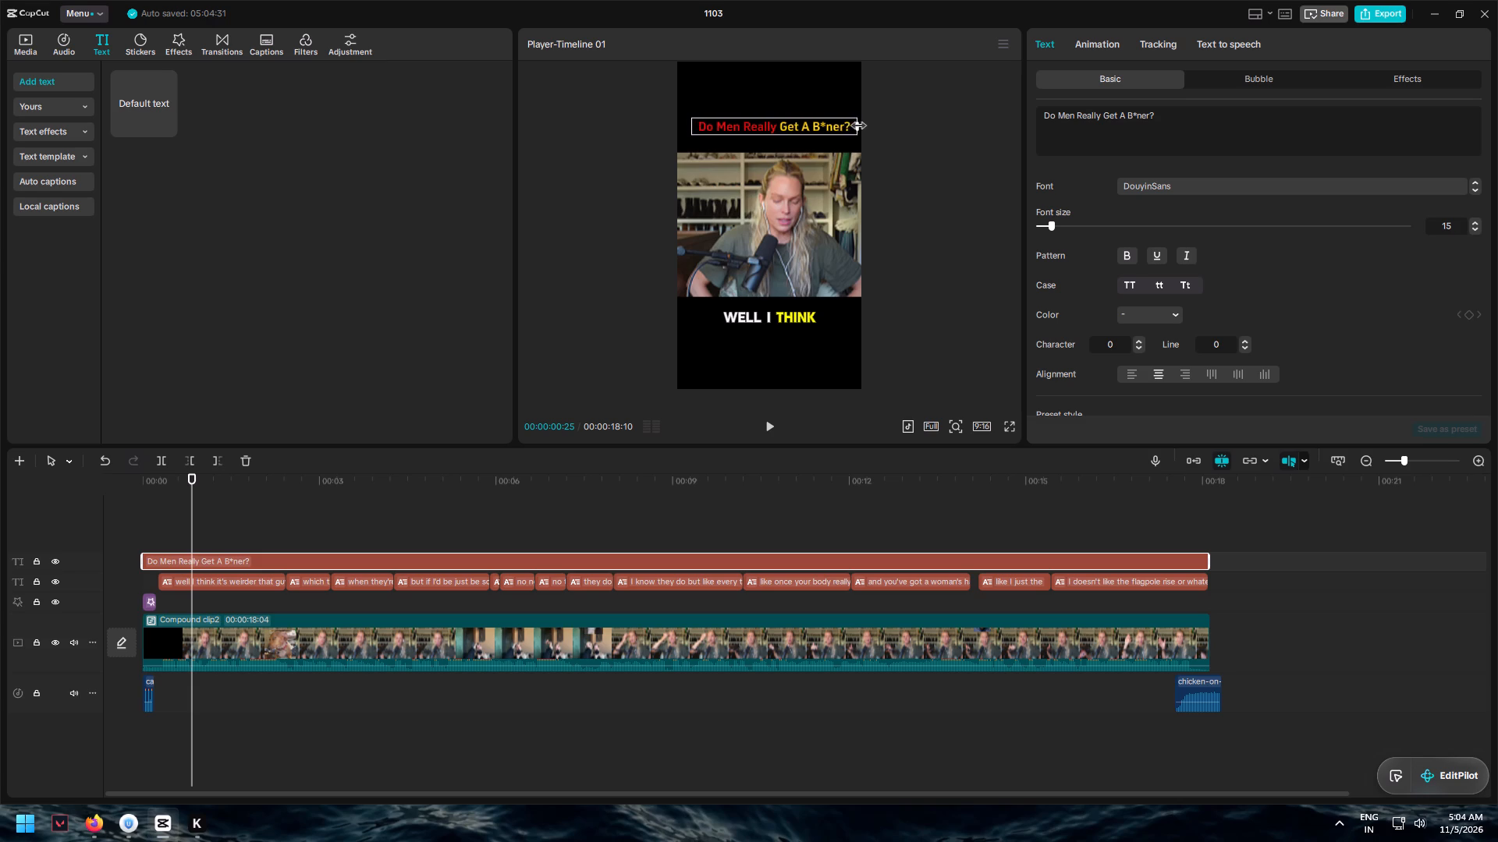
pyautogui.moveTo(858, 126); pyautogui.dragTo(860, 126)
pyautogui.moveTo(822, 126); pyautogui.dragTo(815, 131)
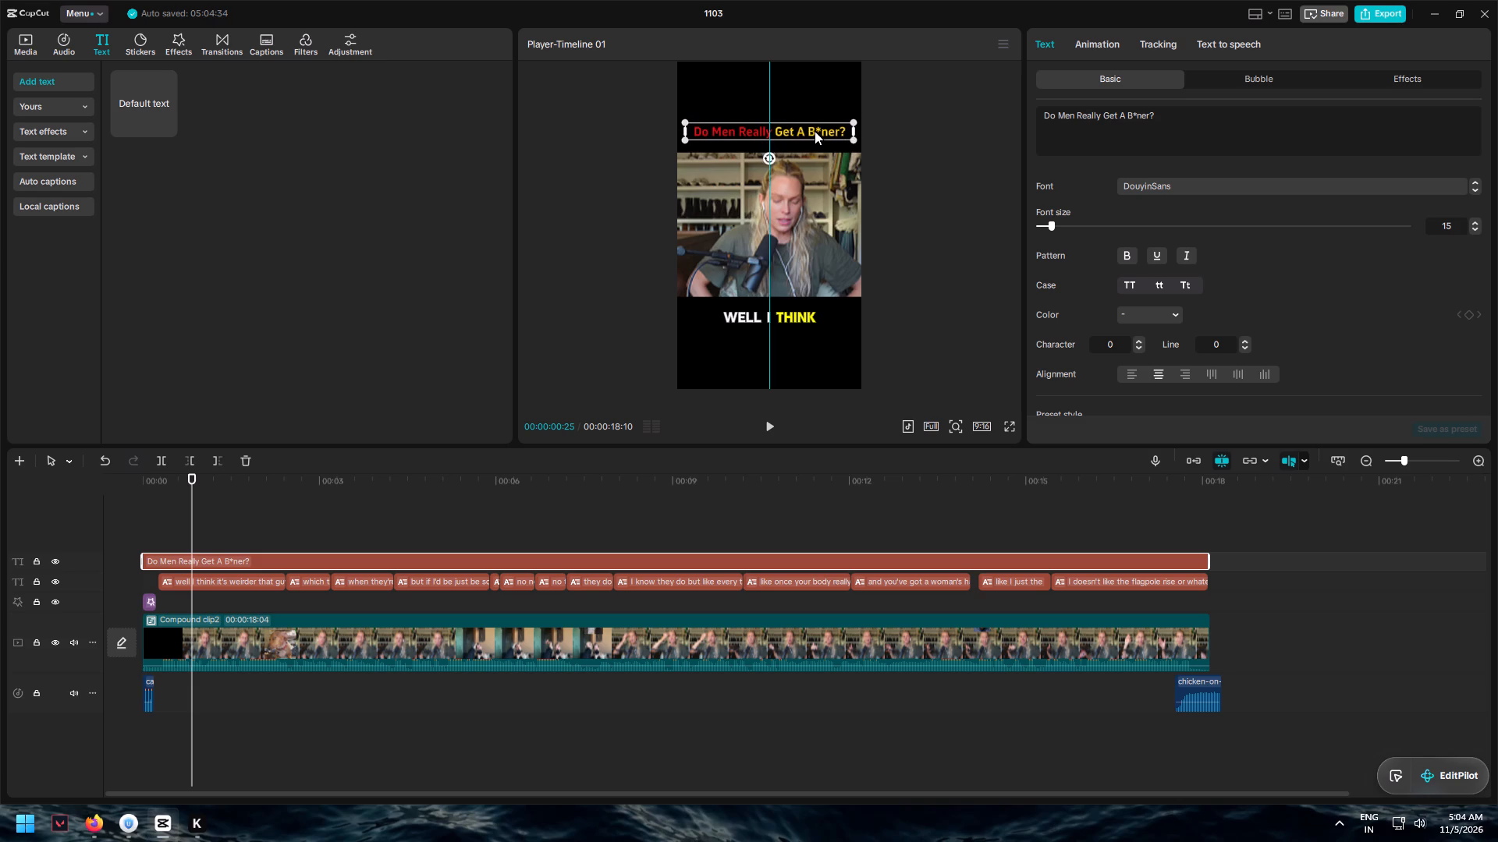
pyautogui.moveTo(815, 131); pyautogui.dragTo(815, 128)
pyautogui.click(911, 184)
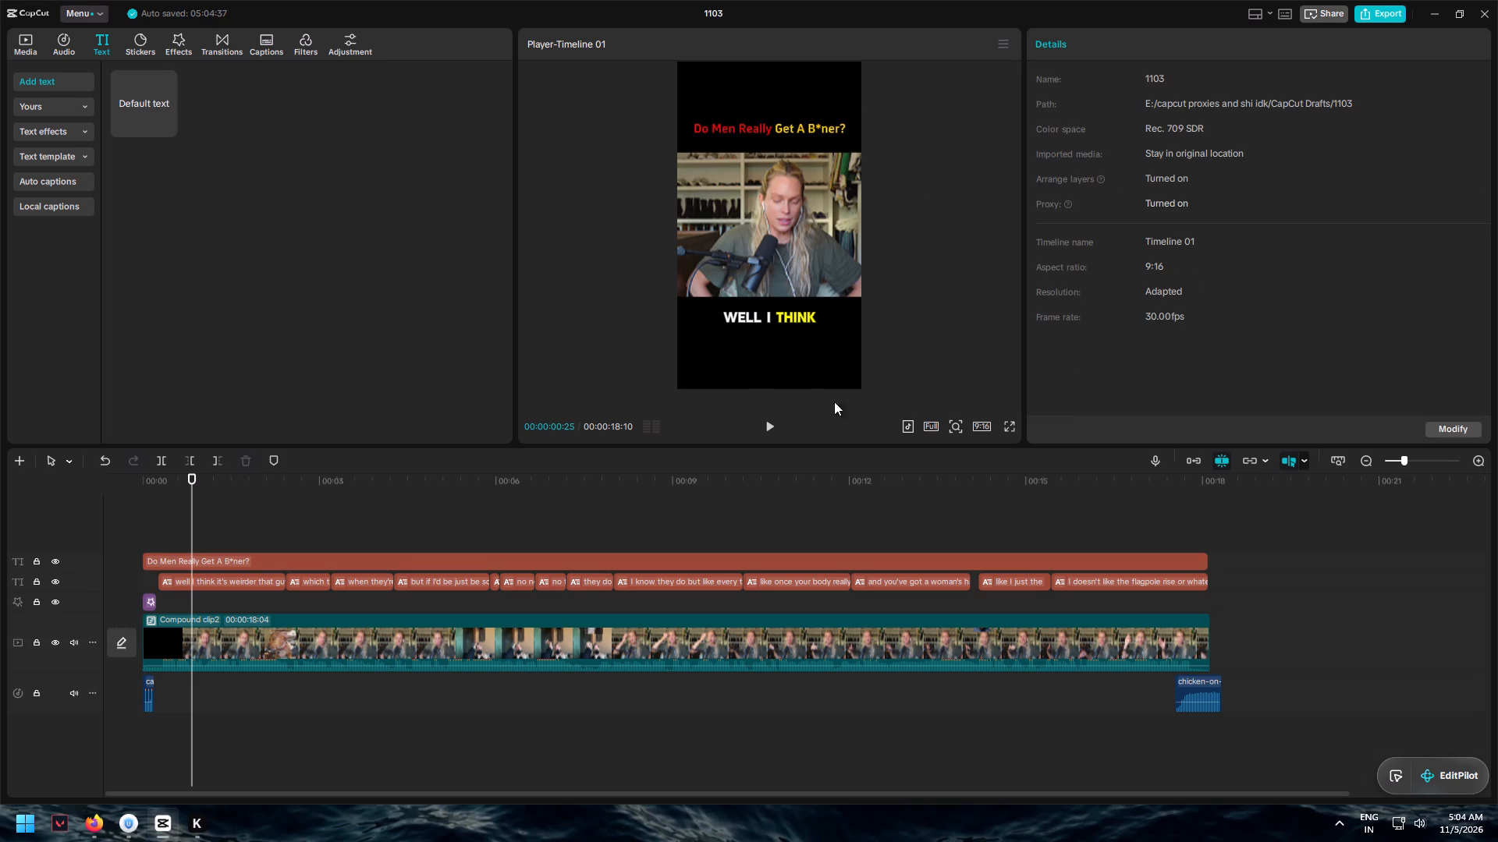
pyautogui.click(801, 129)
pyautogui.moveTo(801, 129); pyautogui.dragTo(800, 119)
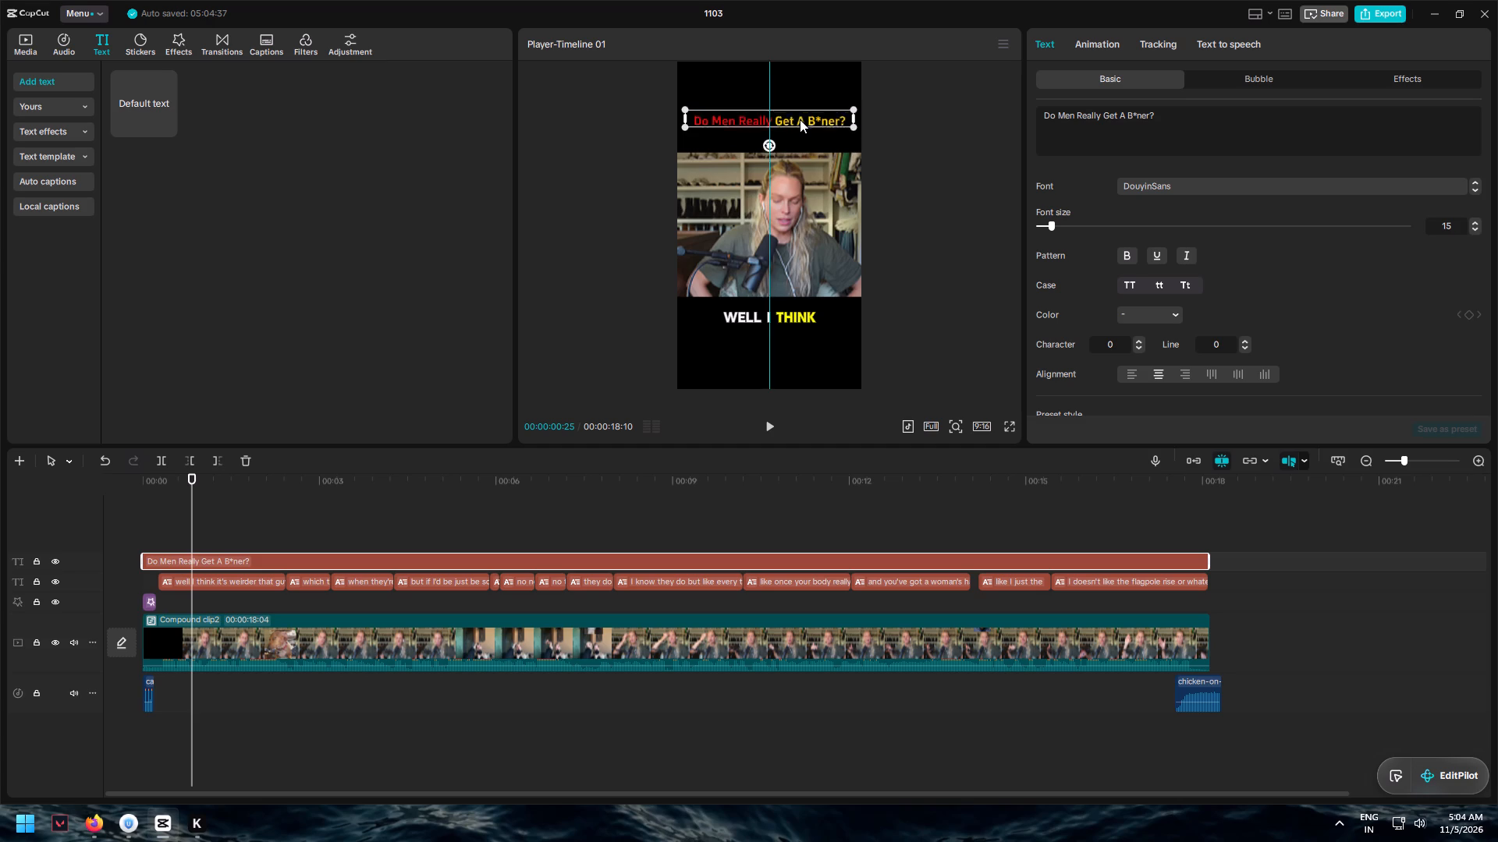
pyautogui.moveTo(800, 119); pyautogui.dragTo(800, 118)
# Move the playhead back to the very start of the timeline.
pyautogui.moveTo(188, 484); pyautogui.dragTo(101, 482)
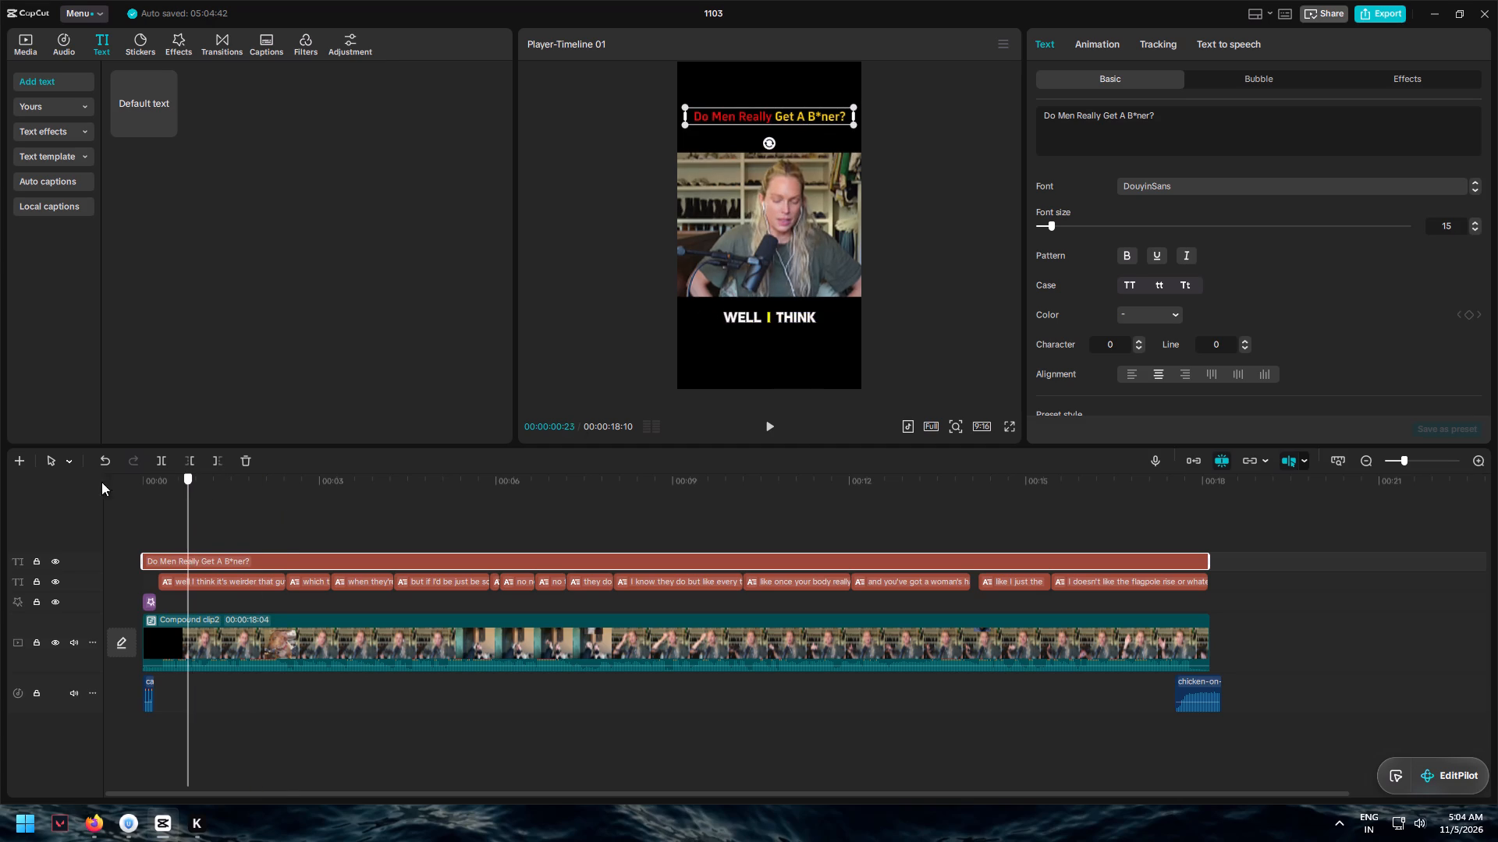
pyautogui.moveTo(101, 482); pyautogui.dragTo(94, 482)
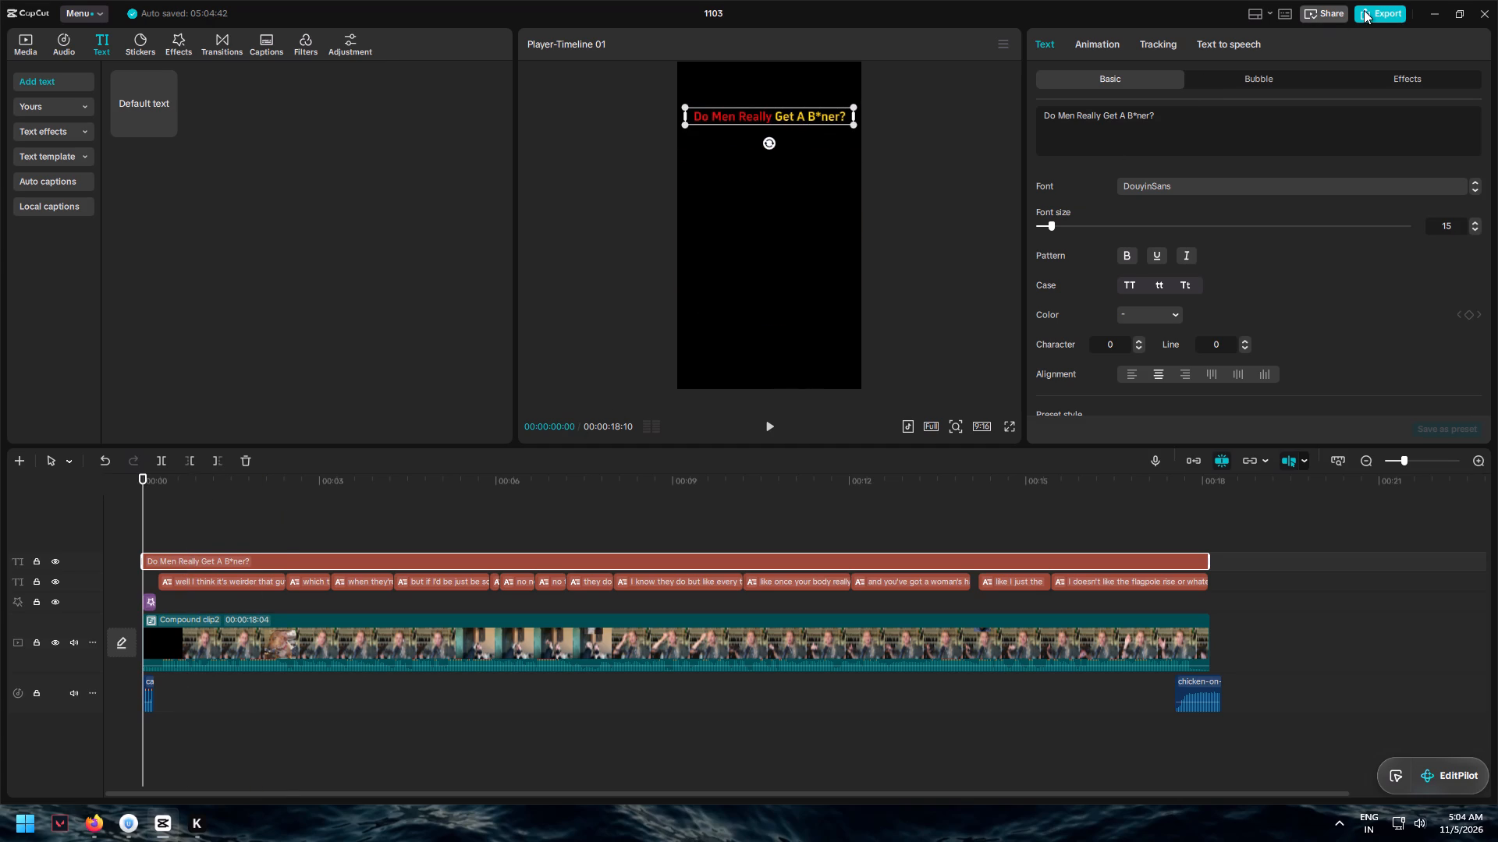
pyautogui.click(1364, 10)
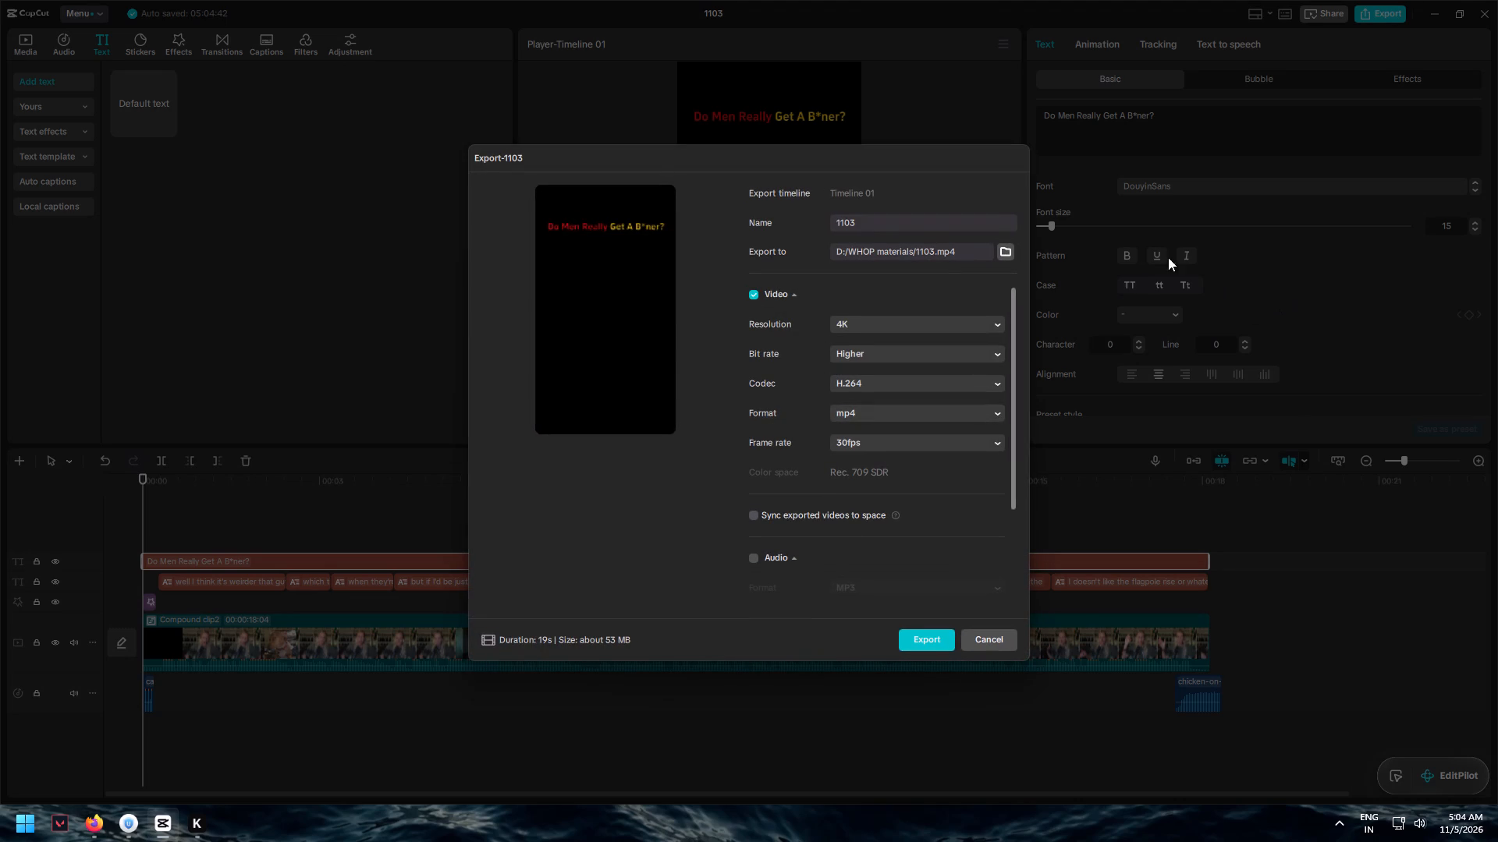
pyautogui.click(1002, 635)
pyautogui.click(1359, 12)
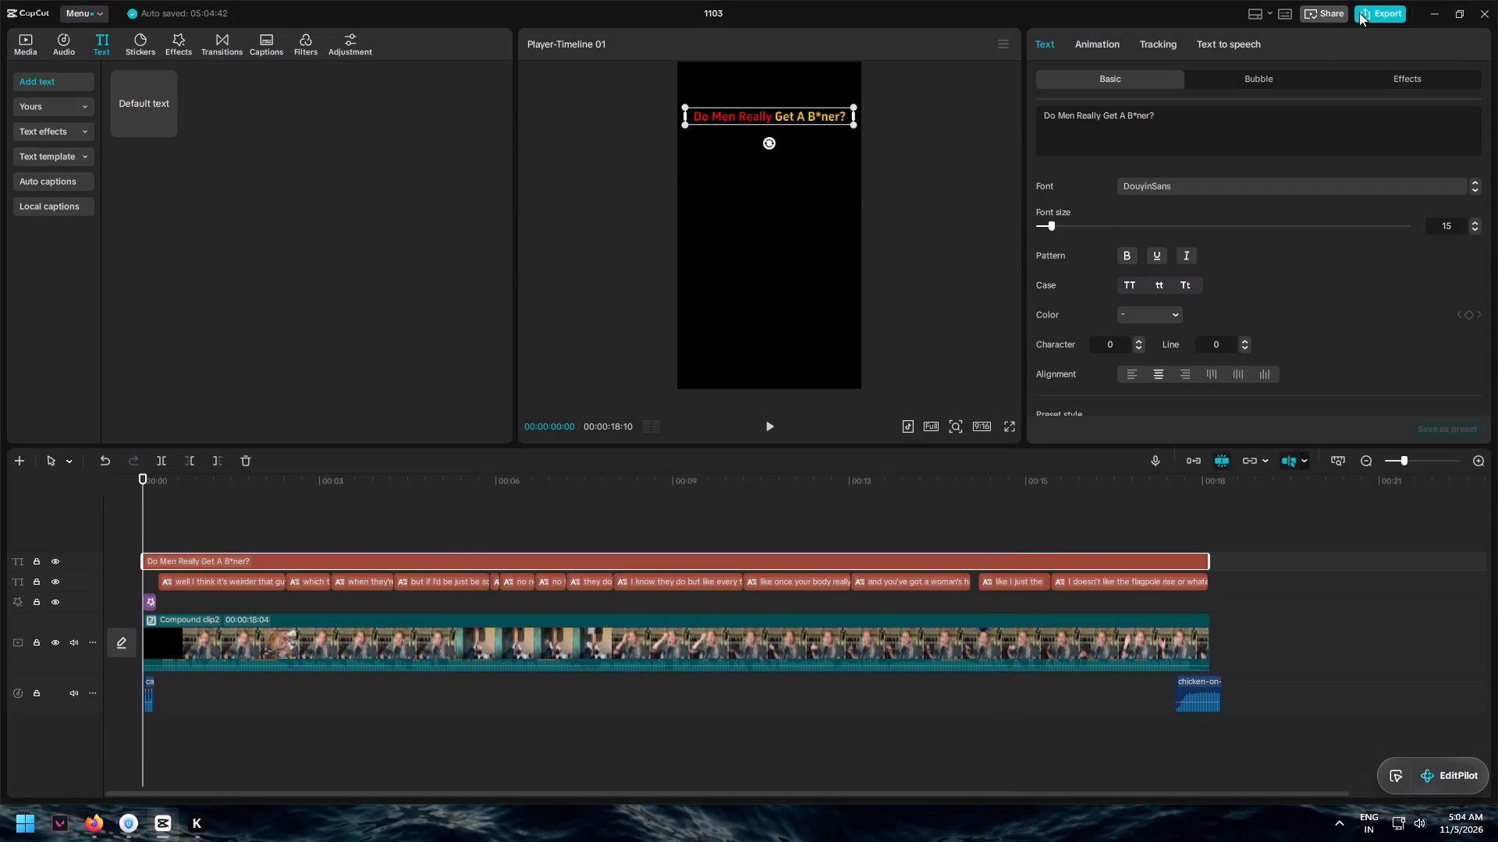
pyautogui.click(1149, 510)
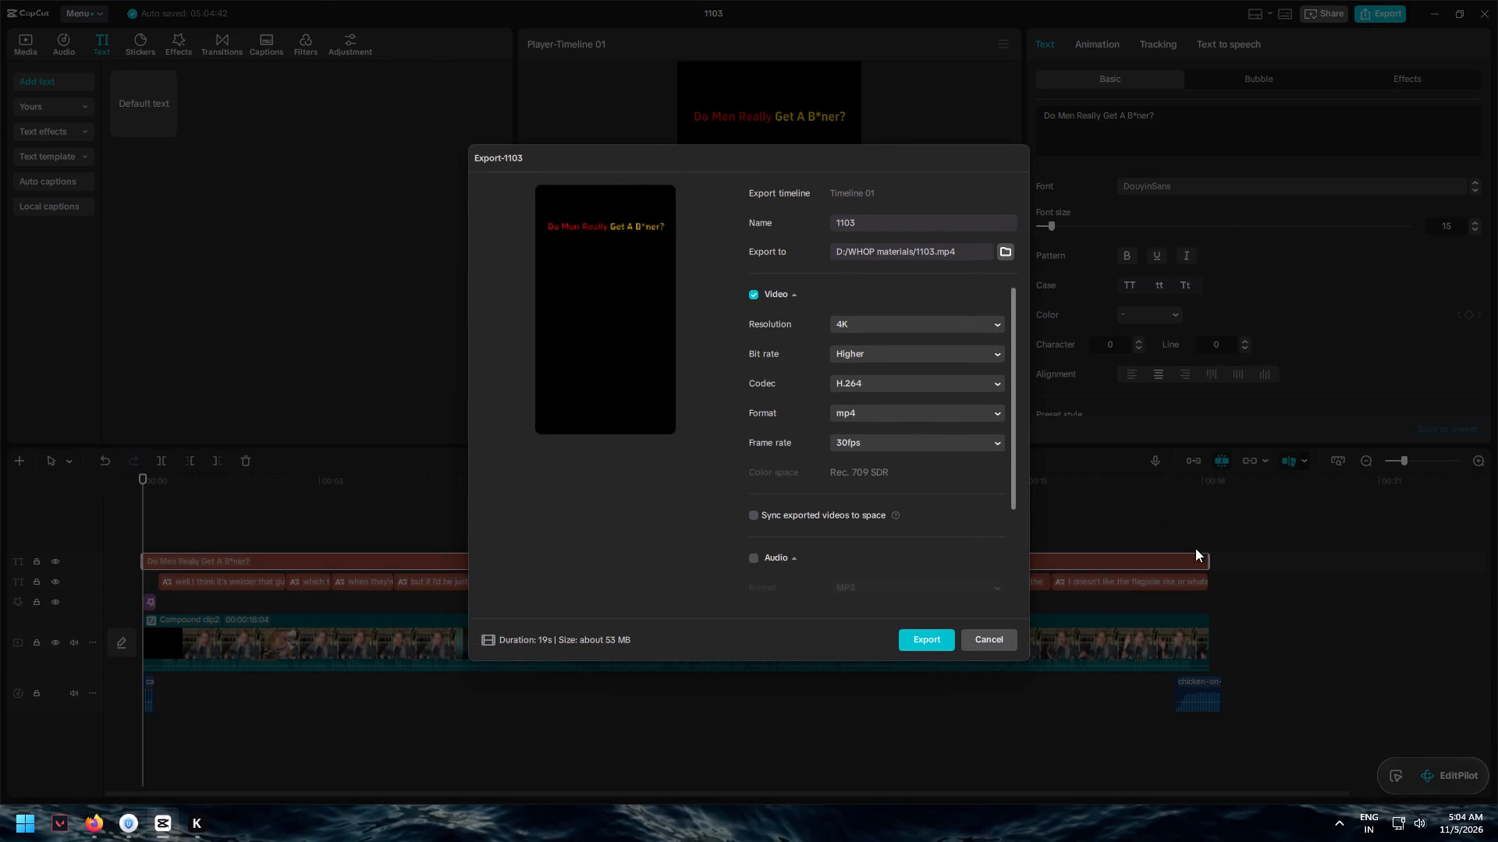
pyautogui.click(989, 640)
# Trim the end of the title clip so it finishes slightly before the end of the compound clip.
pyautogui.moveTo(1207, 557); pyautogui.dragTo(1200, 555)
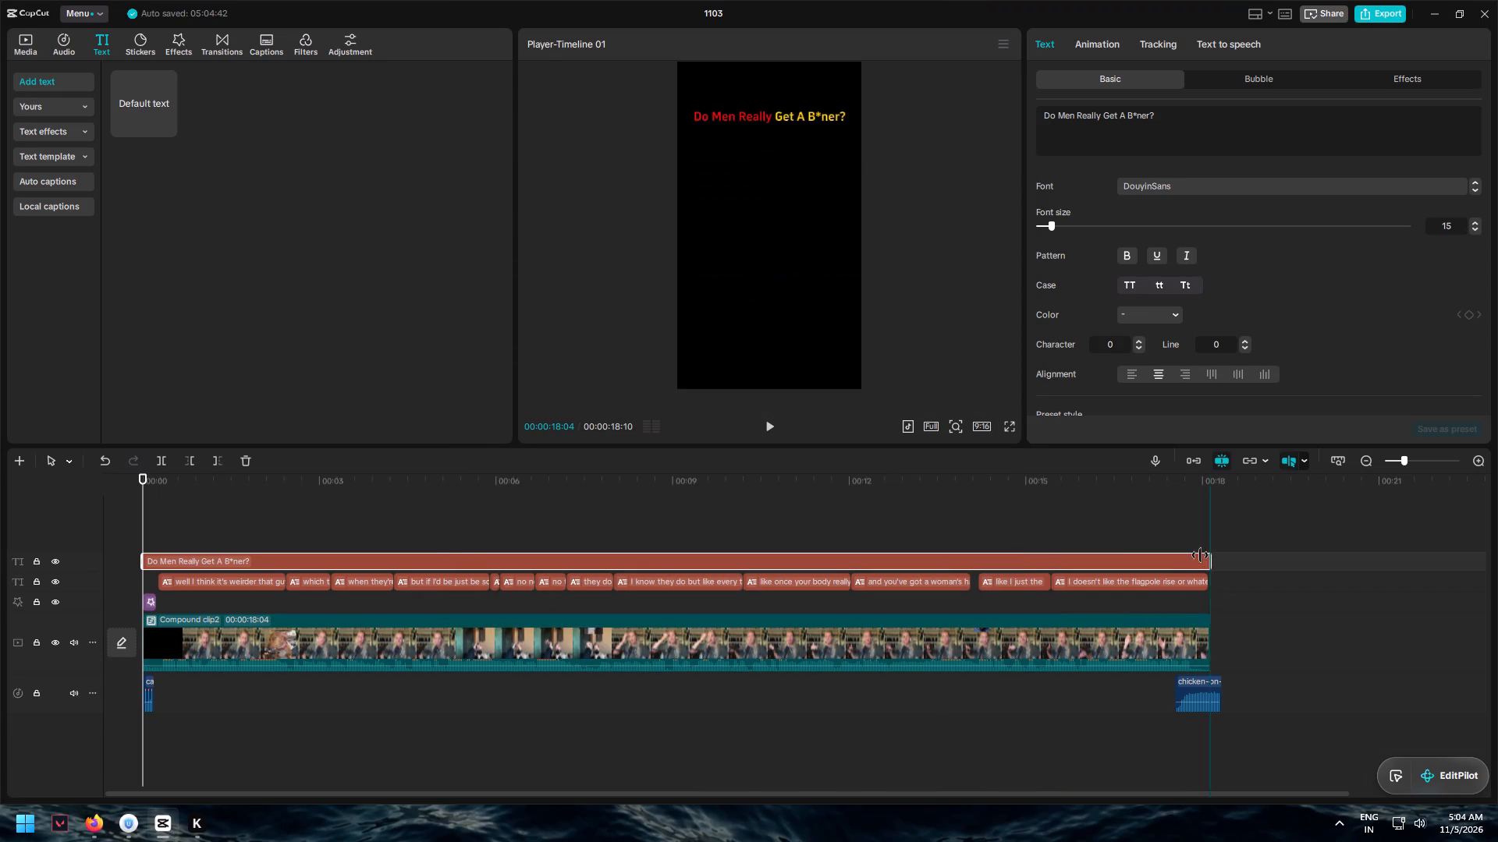
pyautogui.moveTo(1200, 555); pyautogui.dragTo(1194, 556)
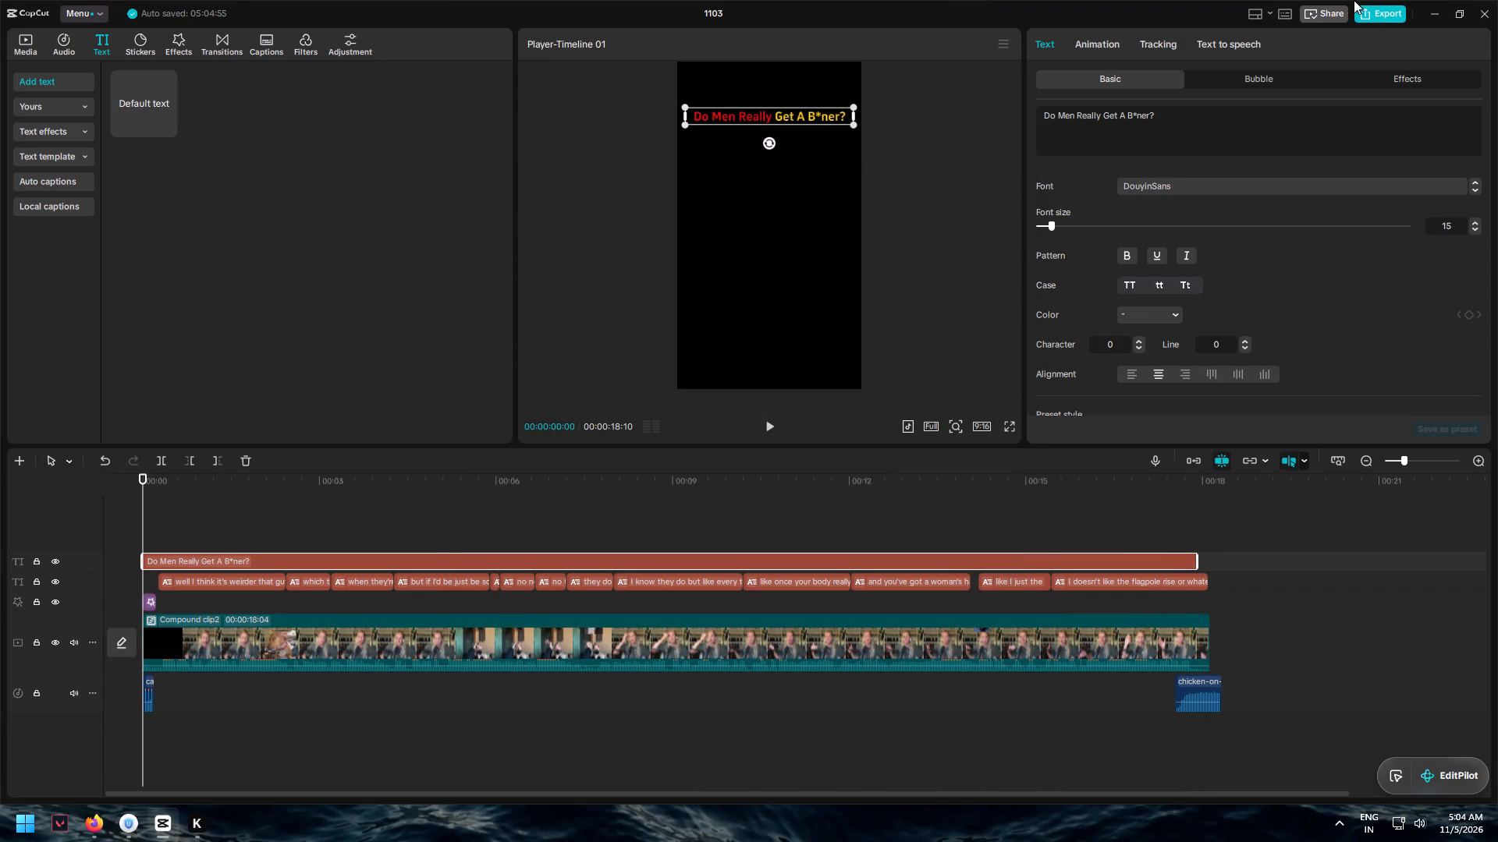
# Open the export settings and name the exported file "Men really get a".
pyautogui.click(1368, 6)
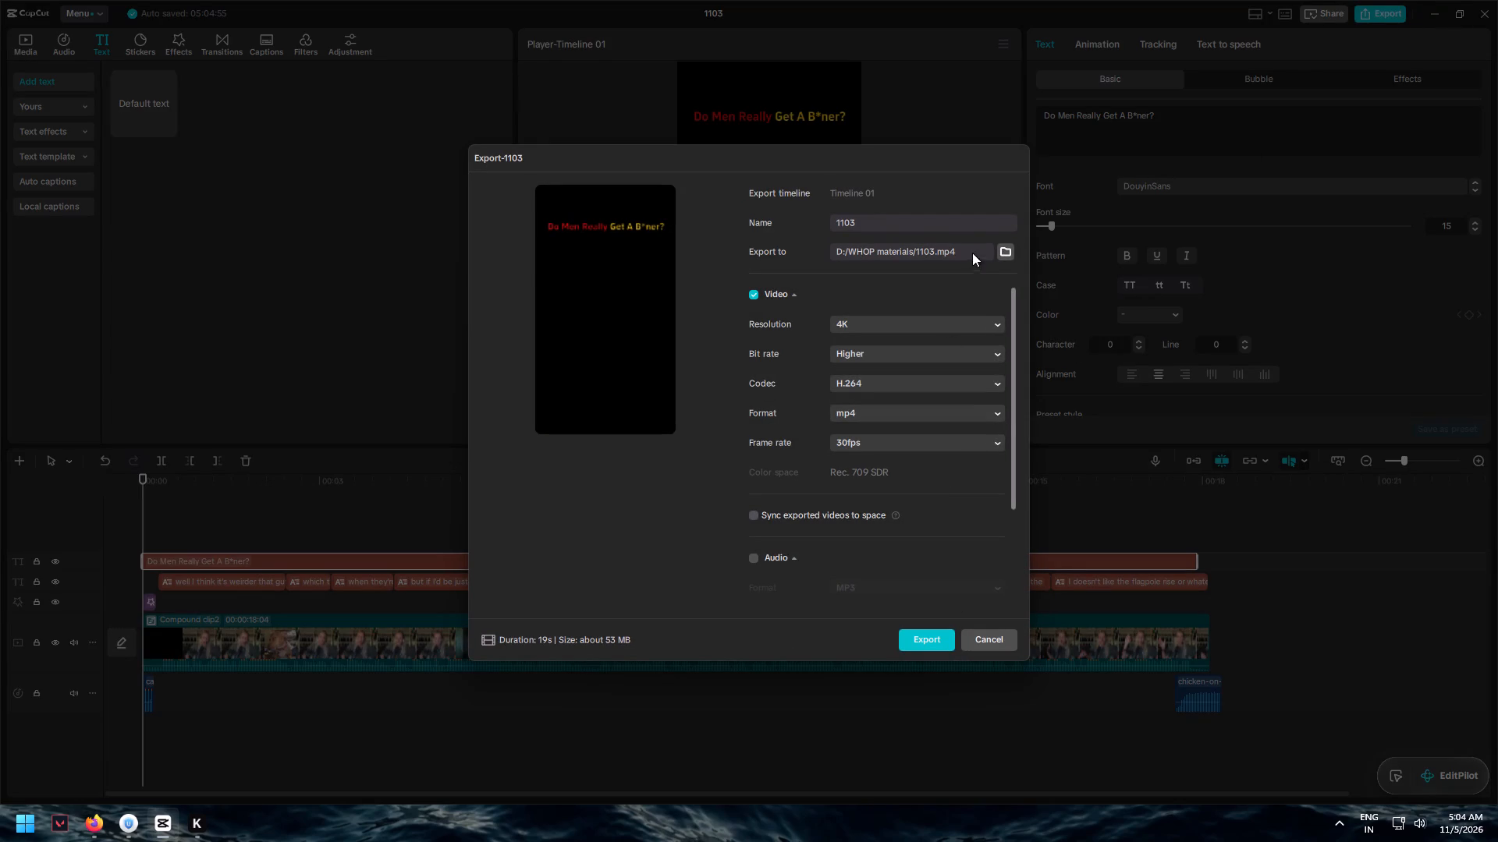
pyautogui.click(943, 226)
pyautogui.press('BackSpace')
pyautogui.press('BackSpace')
pyautogui.press('BackSpace')
pyautogui.press('BackSpace')
pyautogui.press('BackSpace')
pyautogui.press('BackSpace')
pyautogui.press('BackSpace')
pyautogui.press('BackSpace')
pyautogui.press('BackSpace')
pyautogui.press('BackSpace')
pyautogui.press('BackSpace')
pyautogui.press('BackSpace')
pyautogui.write('t a ?')
pyautogui.write('???')
pyautogui.press('BackSpace')
# Export the video with the existing settings and close the export window without sharing it.
pyautogui.click(944, 642)
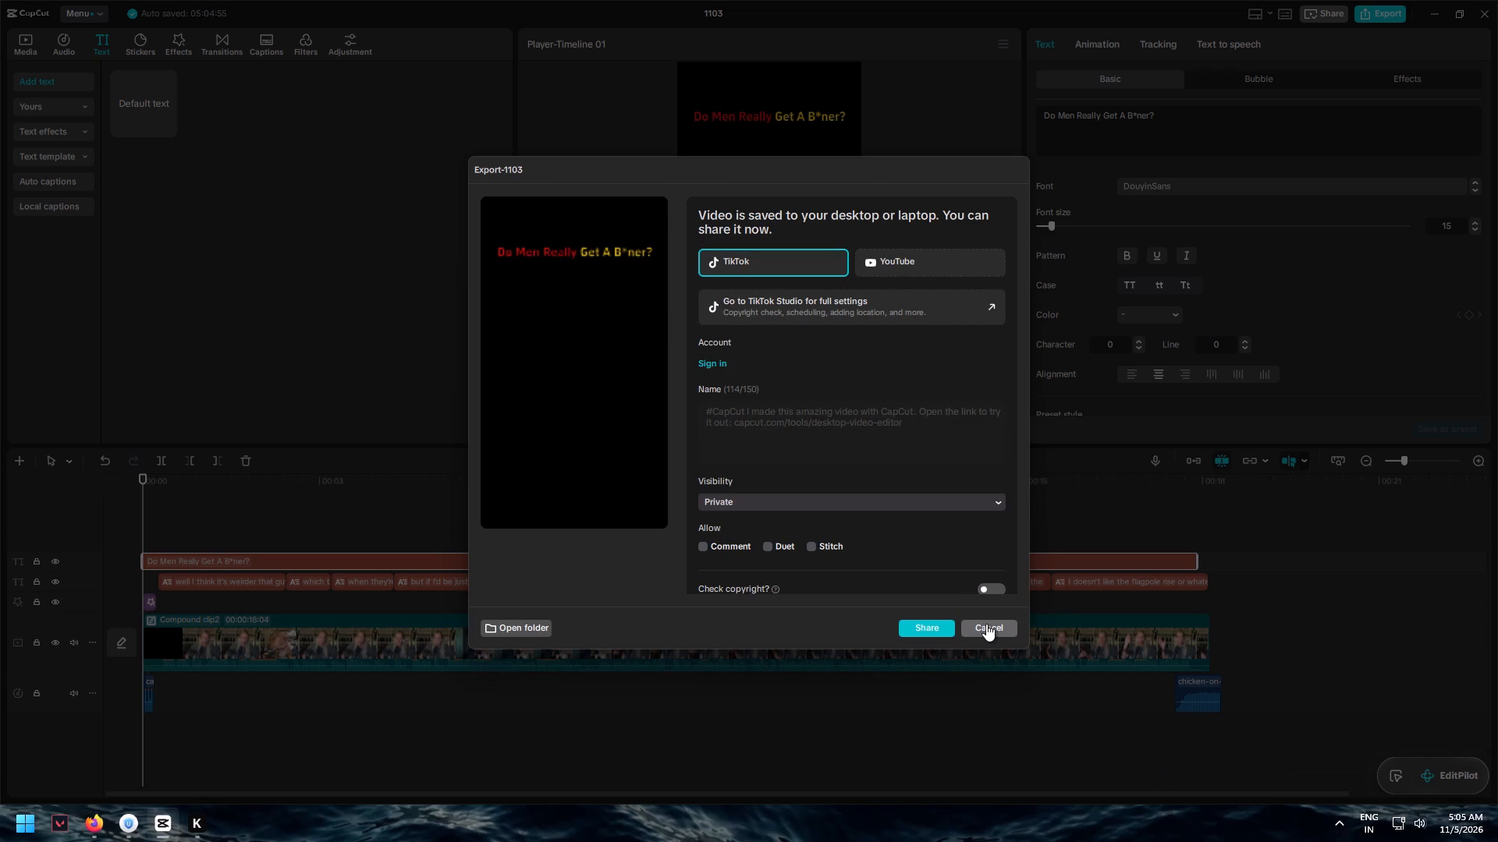
pyautogui.click(986, 624)
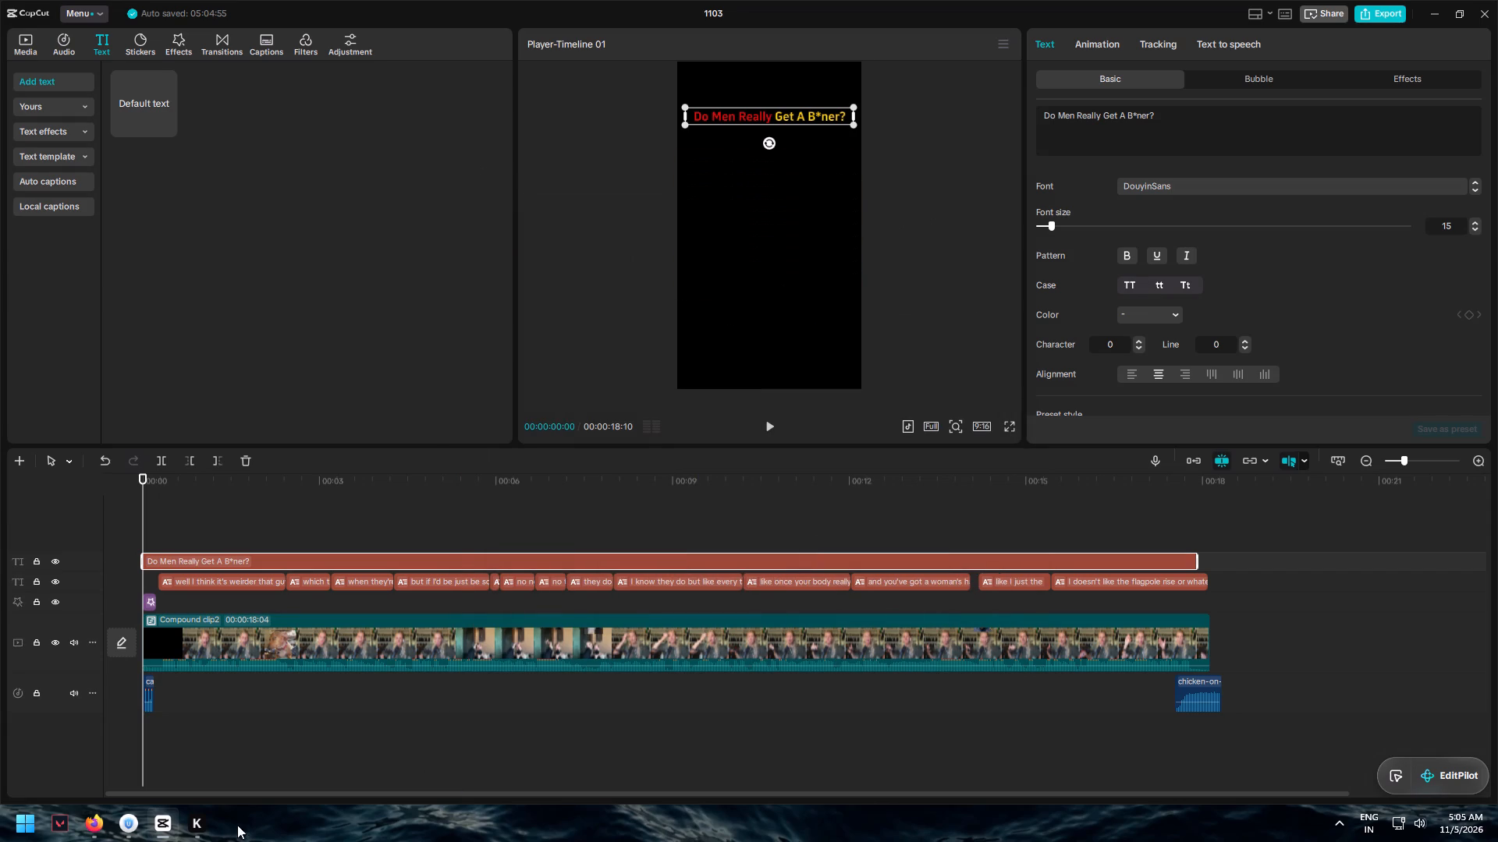